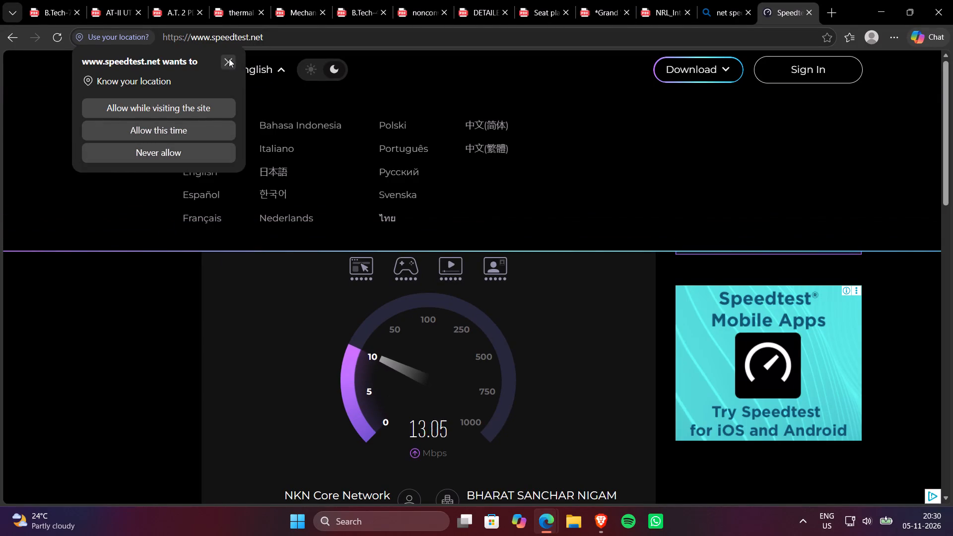
Dismiss the location request and run the internet speed test again.
left_click(229, 59)
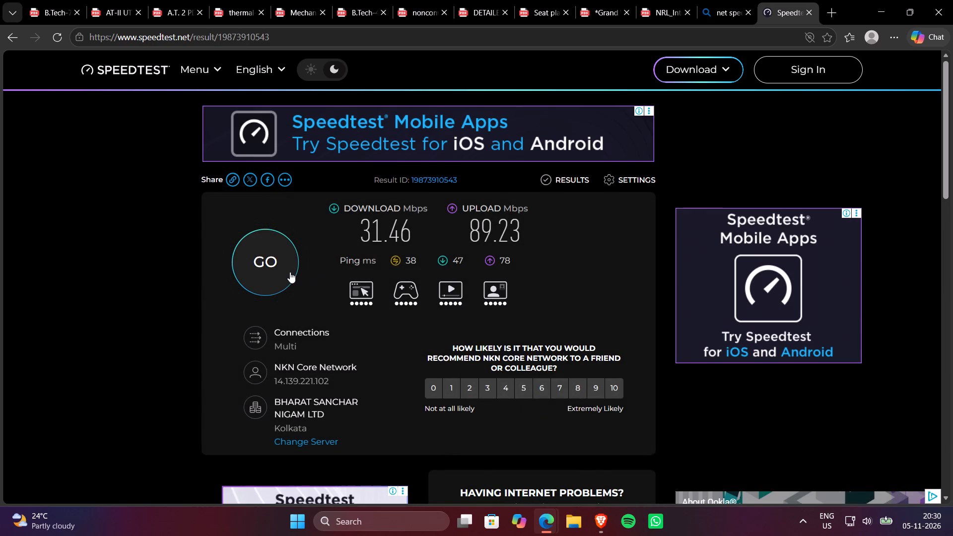
left_click(290, 272)
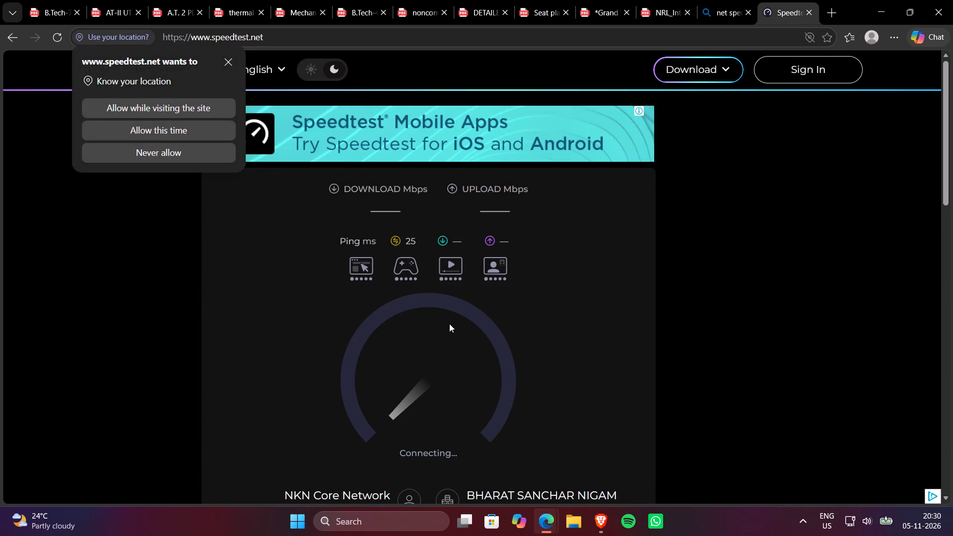
scroll(446, 349, "down", 2)
scroll(449, 359, "up", 4)
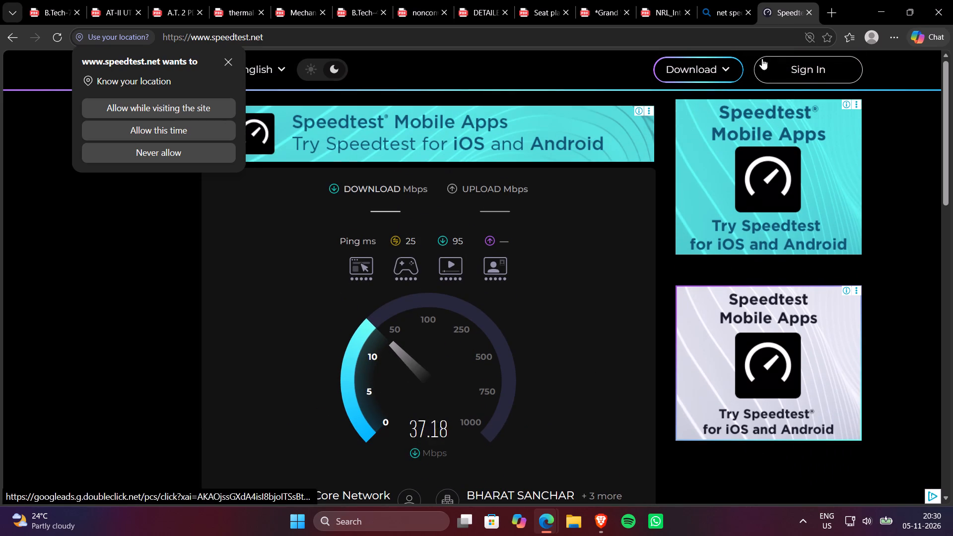
Close the net speed search and Speedtest pages and minimise the Edge window.
left_click(750, 15)
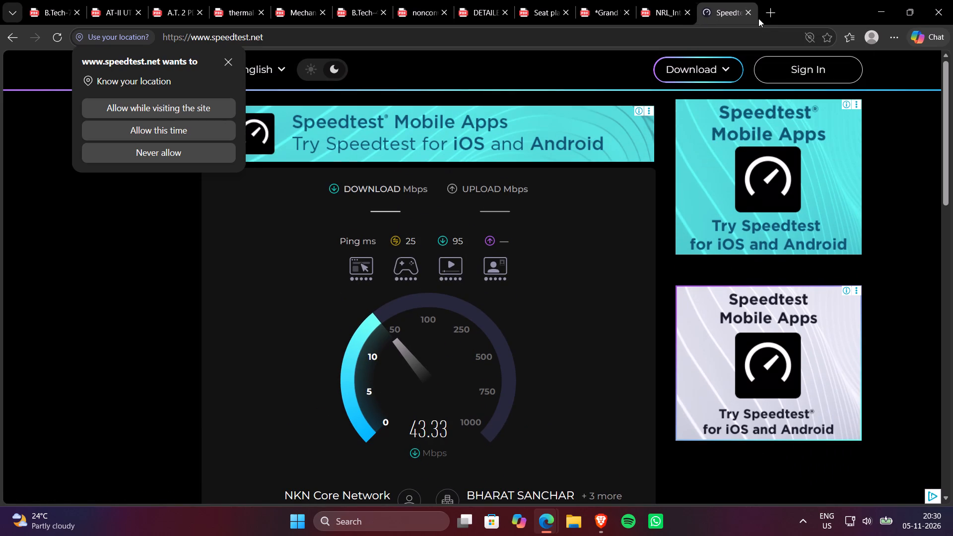
left_click(748, 11)
left_click(871, 6)
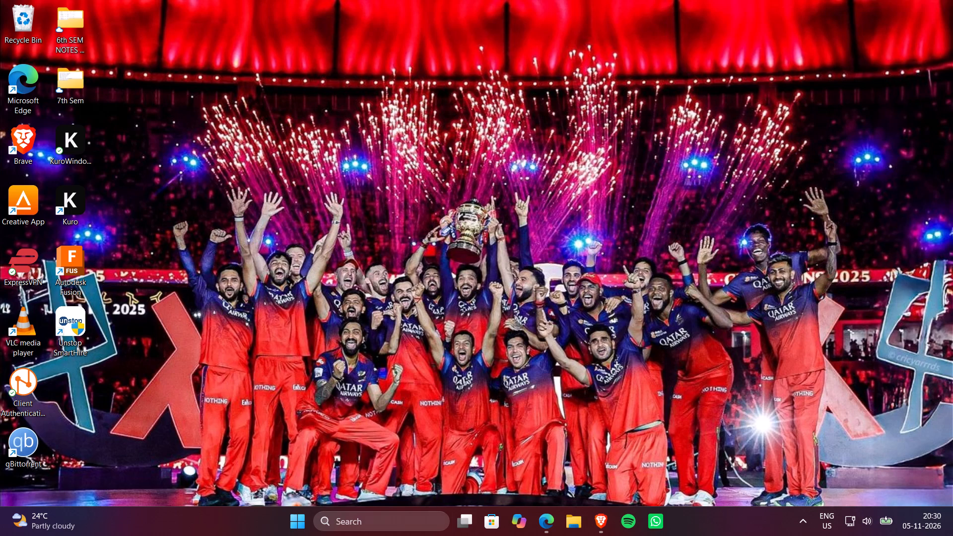
Switch to the Canva presentation in Brave and open page 11, Utility Boiler.
left_click(599, 525)
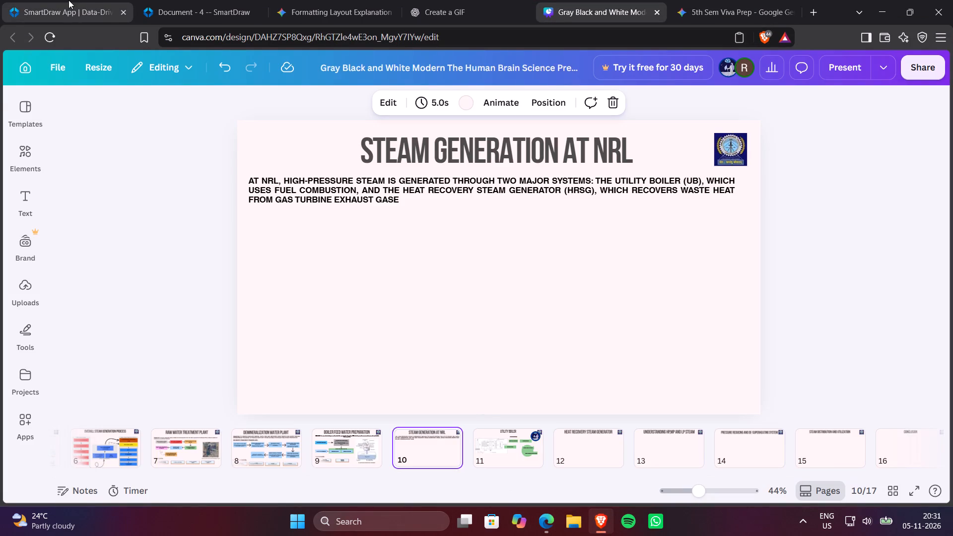
left_click(506, 438)
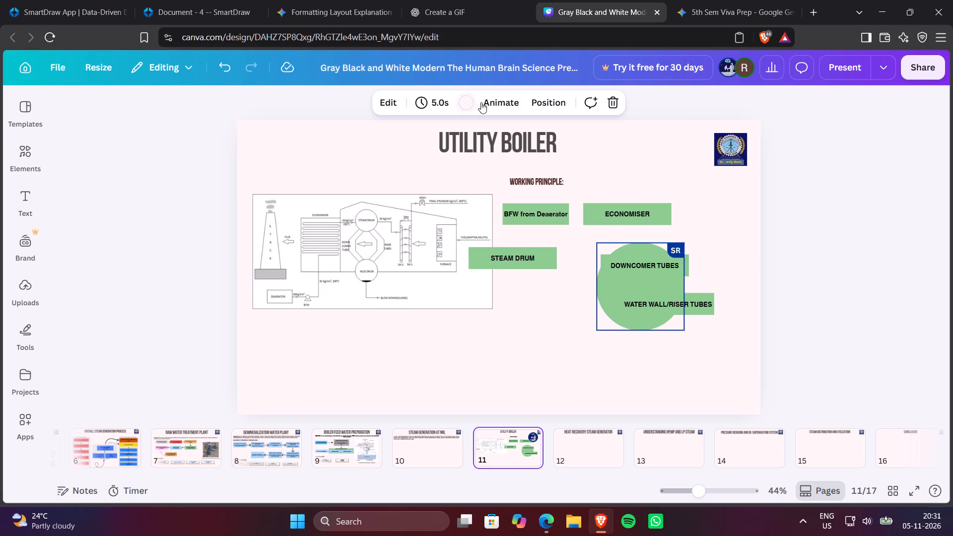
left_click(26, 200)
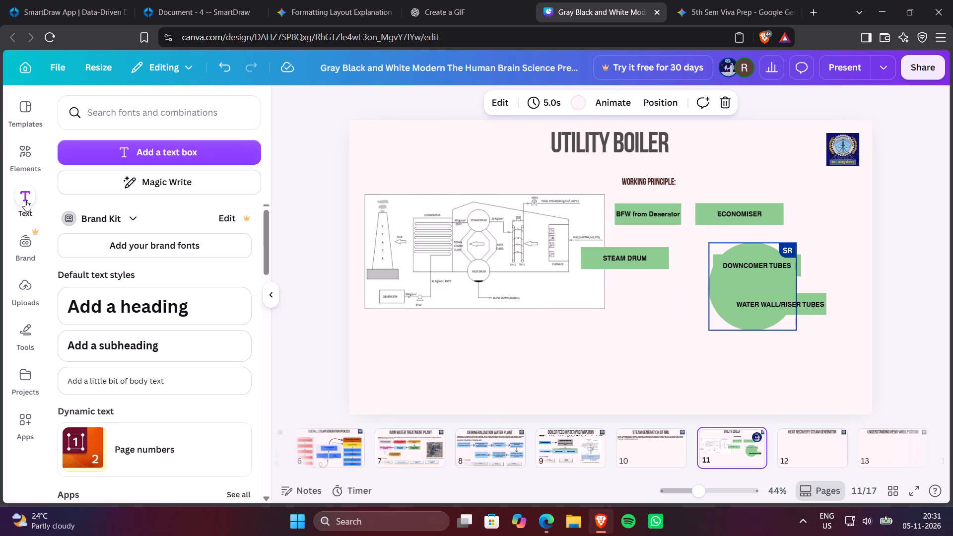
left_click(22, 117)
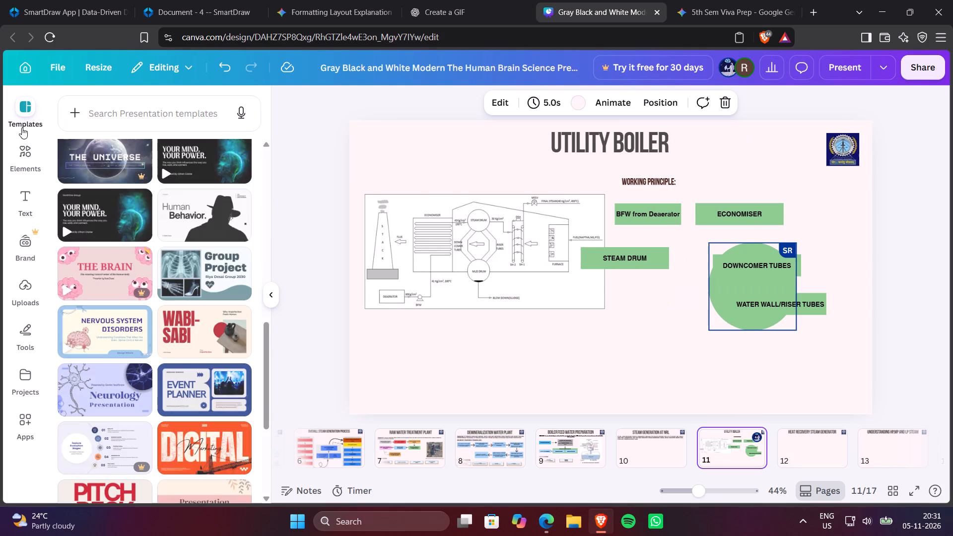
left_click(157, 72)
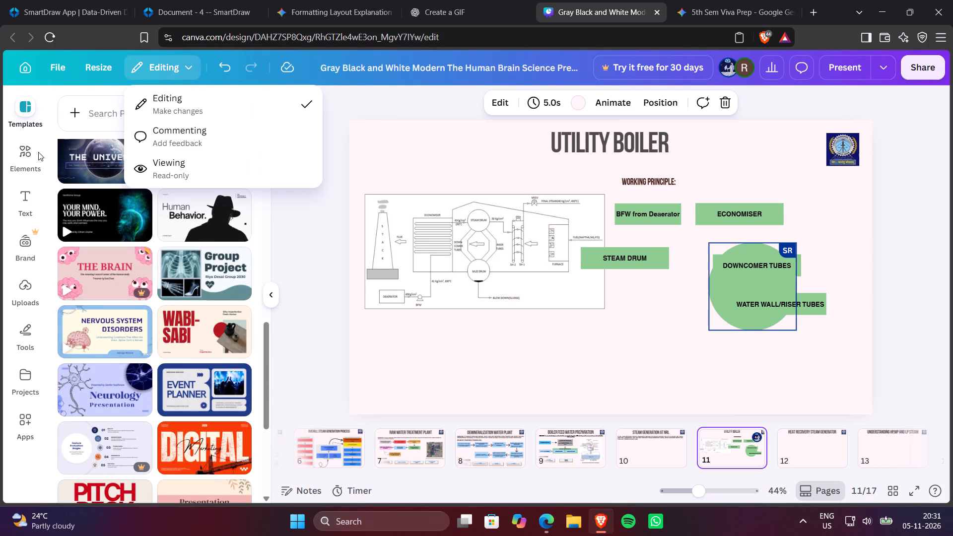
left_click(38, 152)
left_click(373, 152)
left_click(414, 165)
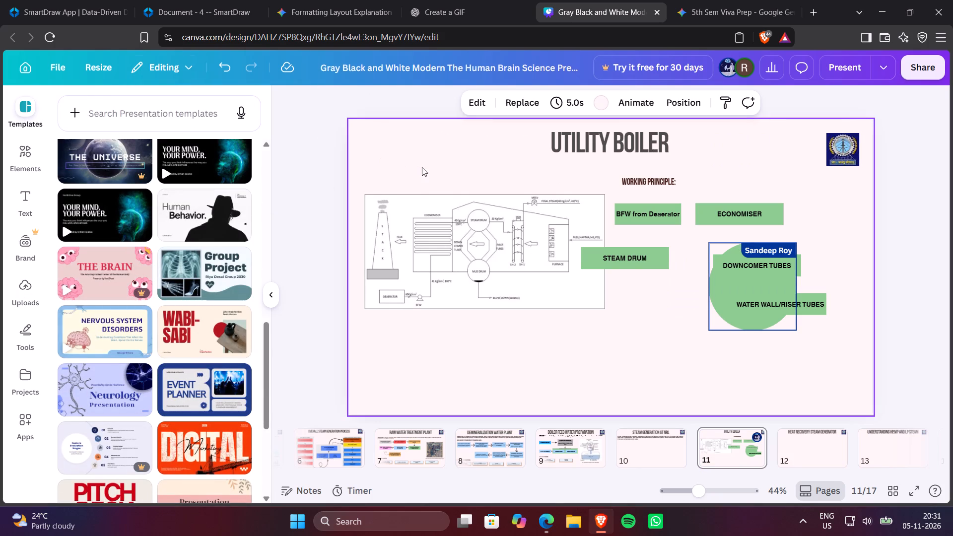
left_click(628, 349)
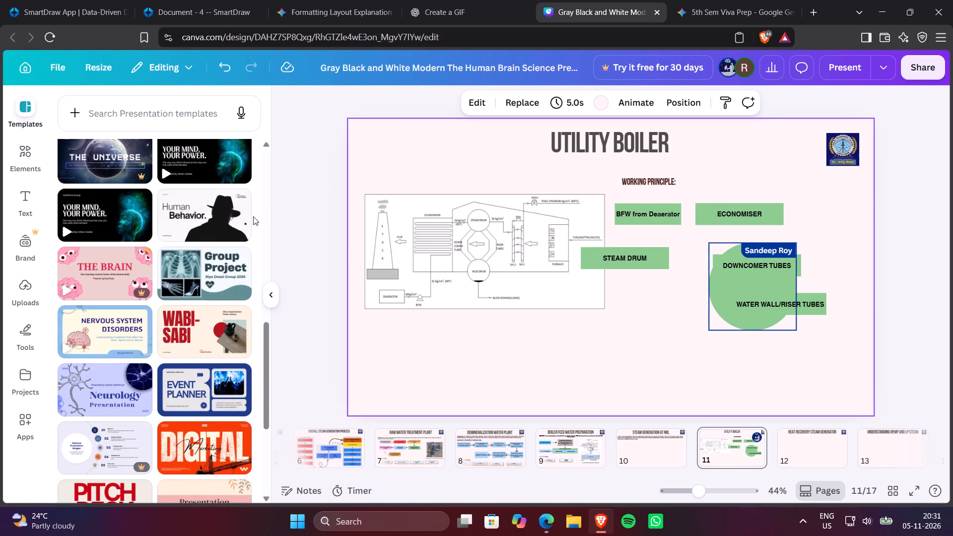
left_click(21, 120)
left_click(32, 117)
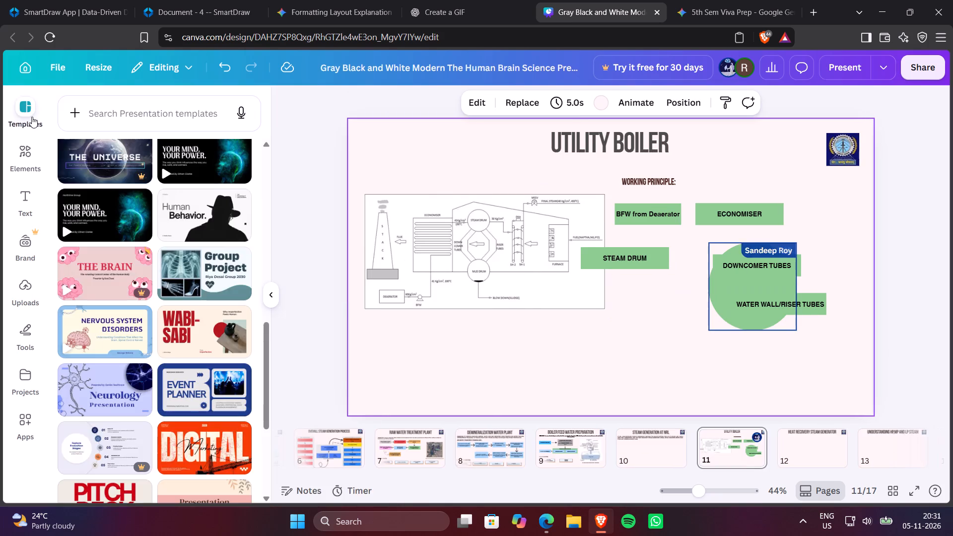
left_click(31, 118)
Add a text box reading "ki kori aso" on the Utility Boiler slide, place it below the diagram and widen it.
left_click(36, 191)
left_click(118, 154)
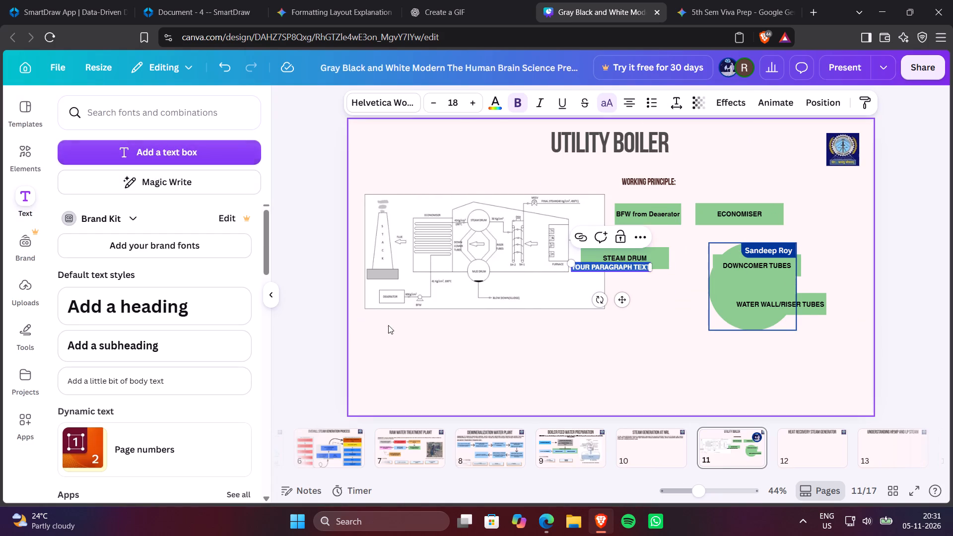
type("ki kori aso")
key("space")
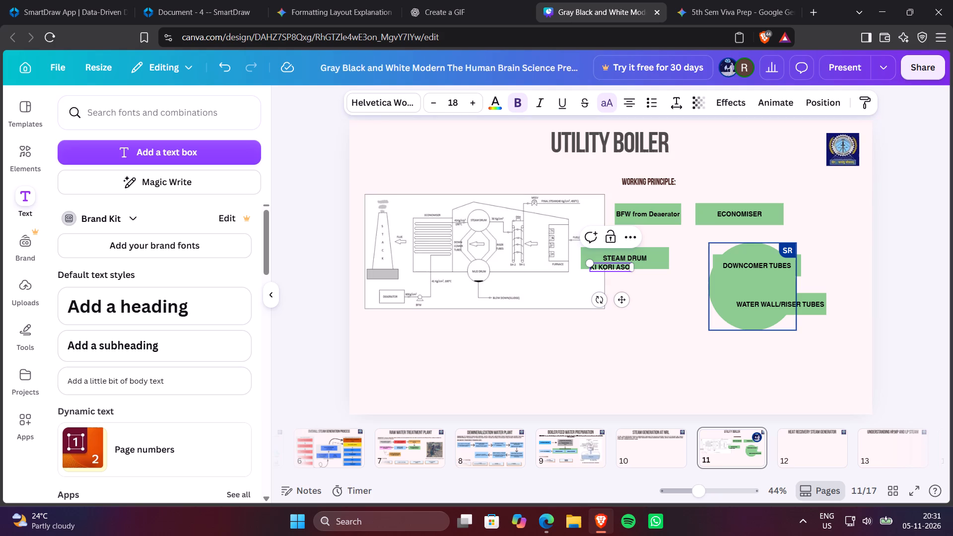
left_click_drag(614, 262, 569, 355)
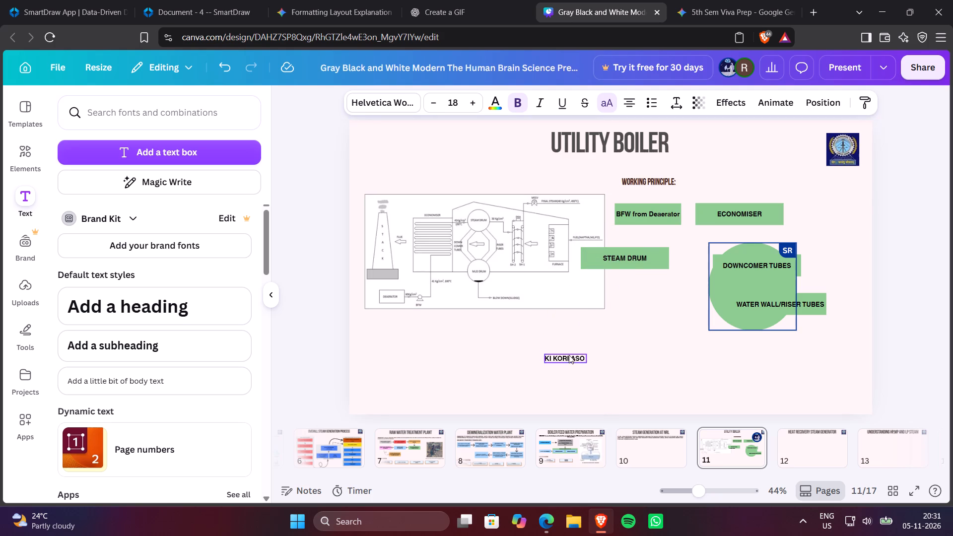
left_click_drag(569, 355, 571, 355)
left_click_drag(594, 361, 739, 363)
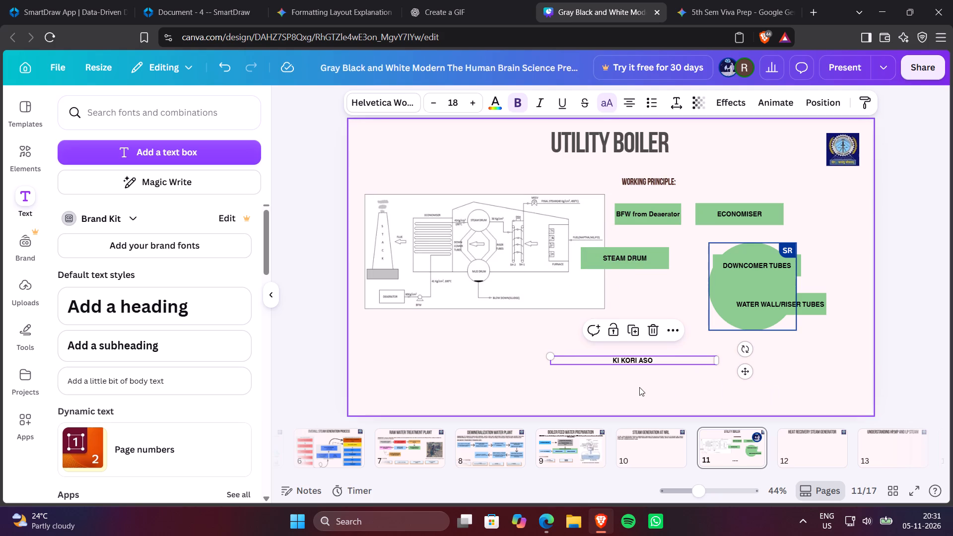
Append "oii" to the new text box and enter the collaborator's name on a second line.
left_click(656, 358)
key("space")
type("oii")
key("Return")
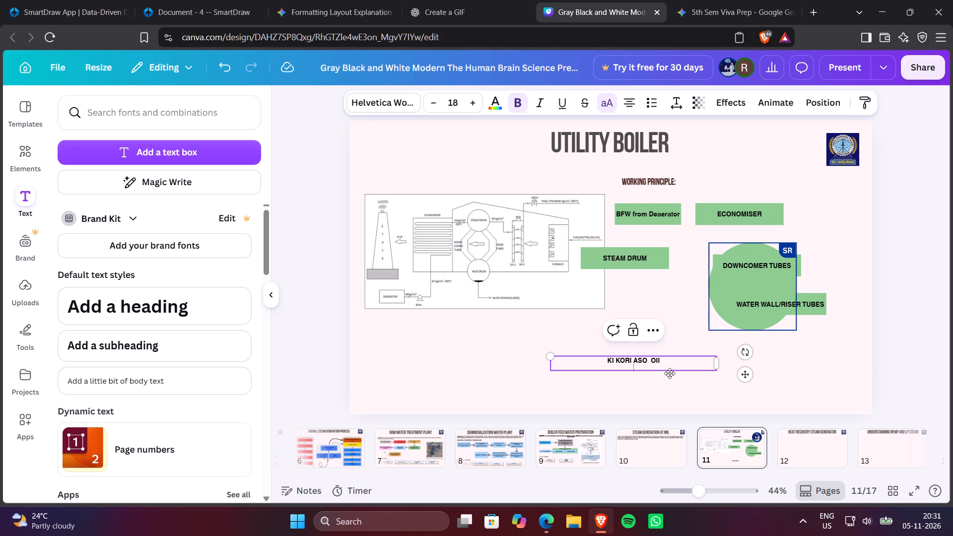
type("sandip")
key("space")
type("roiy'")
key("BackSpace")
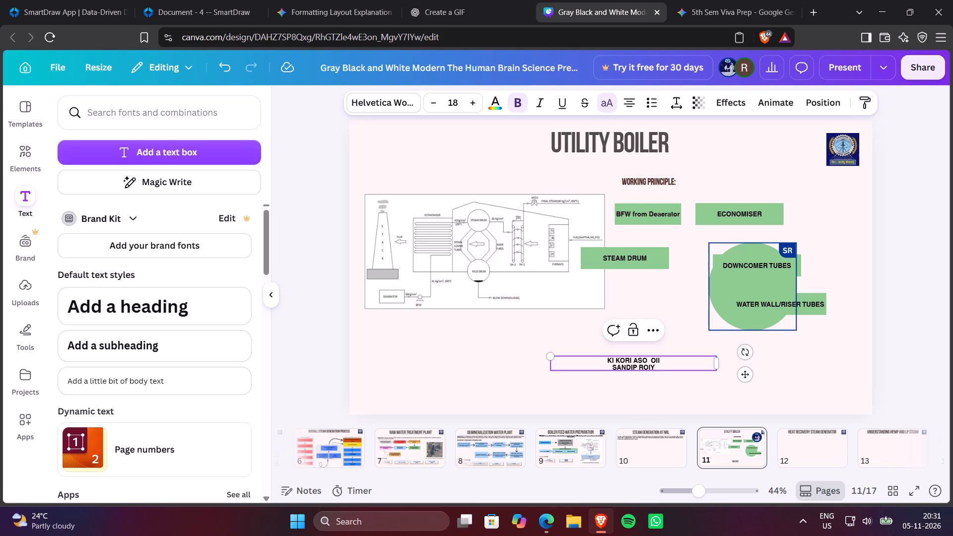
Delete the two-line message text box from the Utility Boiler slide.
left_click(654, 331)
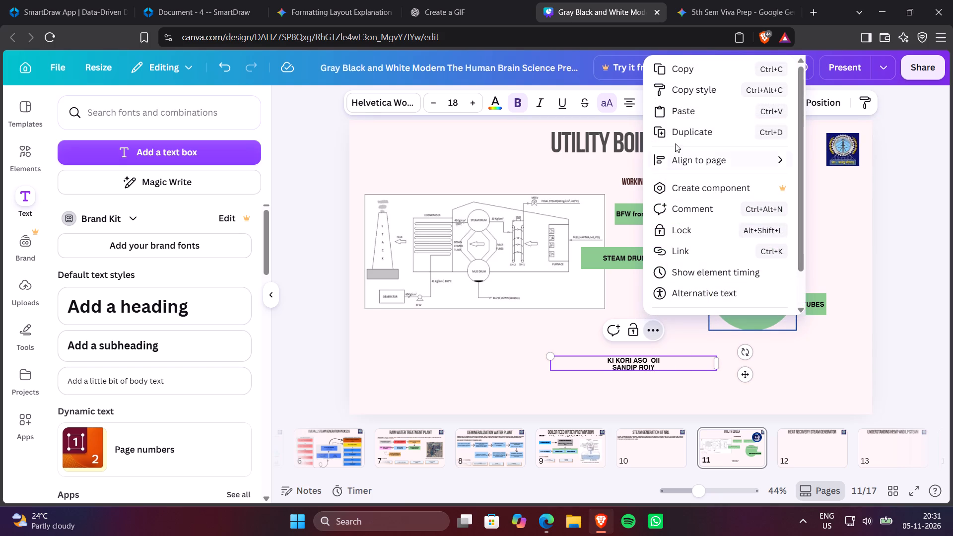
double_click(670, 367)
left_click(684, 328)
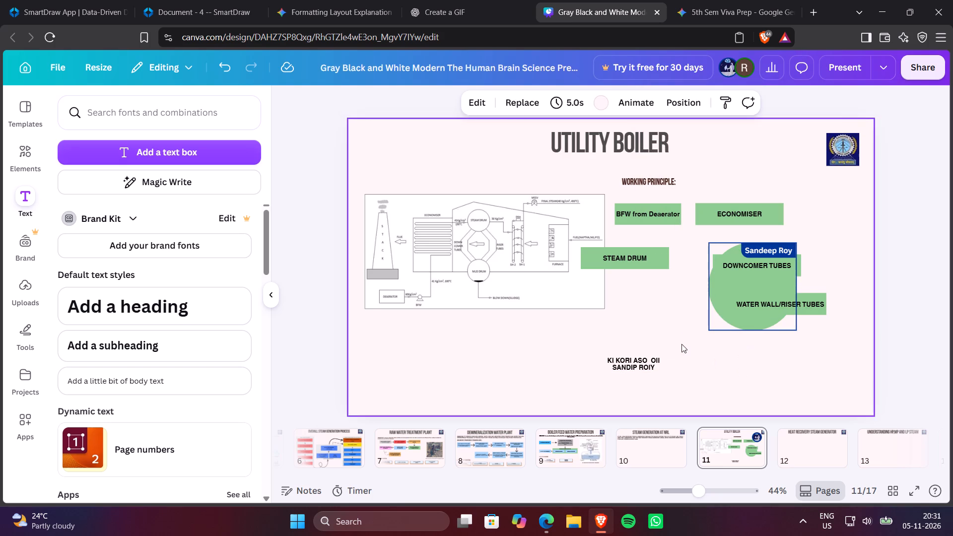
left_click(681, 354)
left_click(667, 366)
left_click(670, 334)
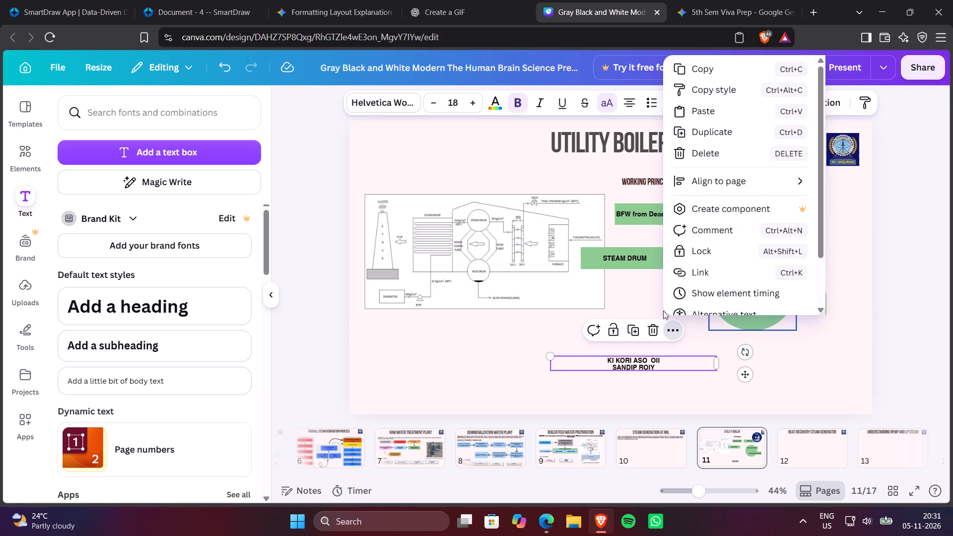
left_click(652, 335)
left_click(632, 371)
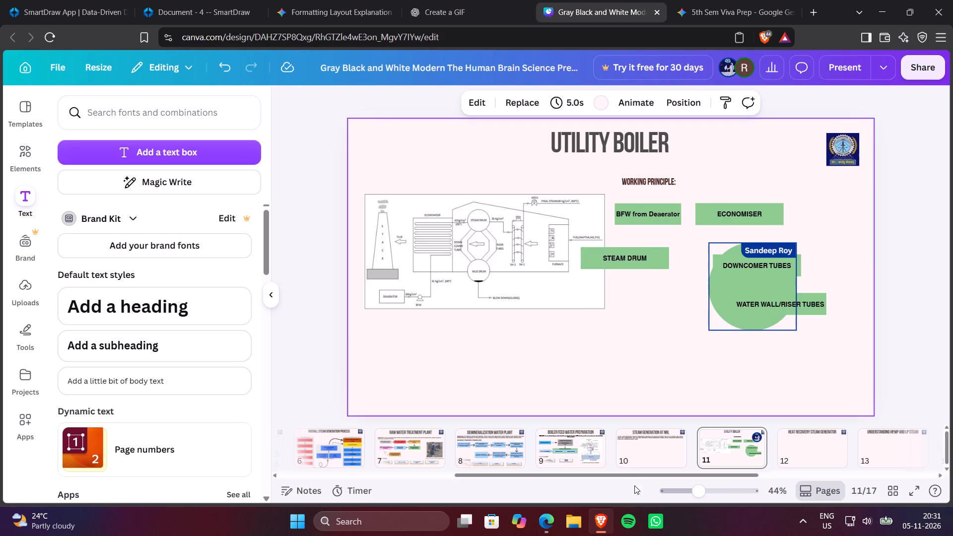
Review the layout of the preceding water treatment and boiler feed water slides, pages 7 to 10.
left_click(575, 452)
left_click(496, 452)
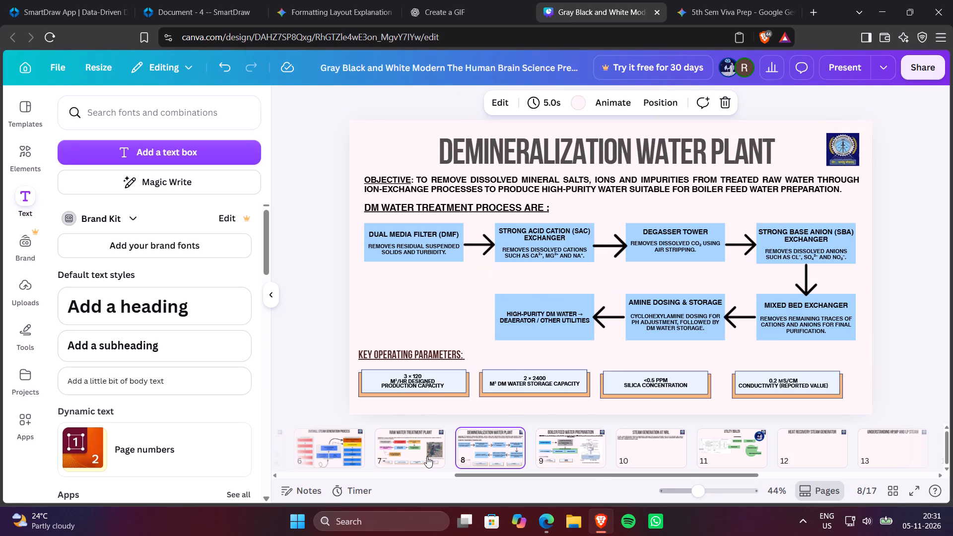
left_click(427, 457)
left_click(511, 450)
left_click(550, 451)
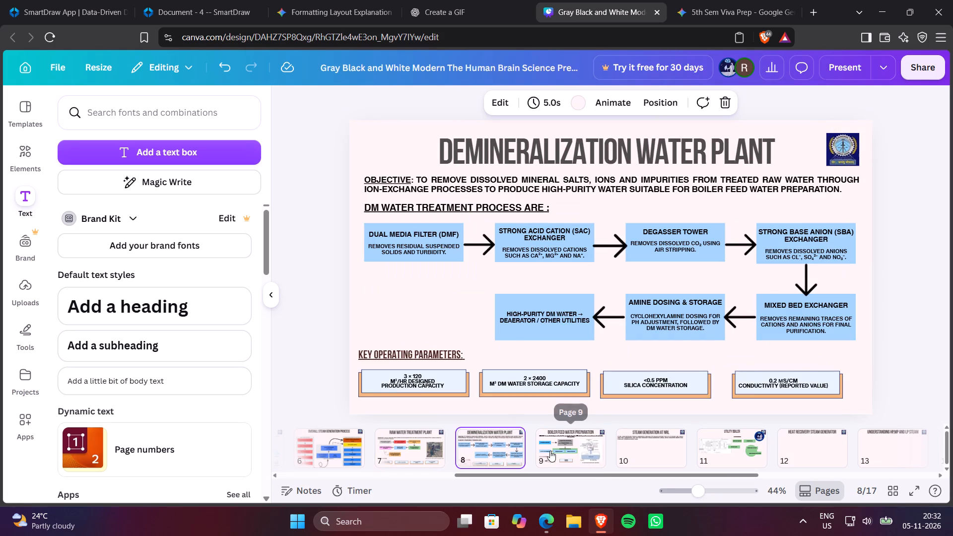
left_click(631, 448)
left_click(587, 450)
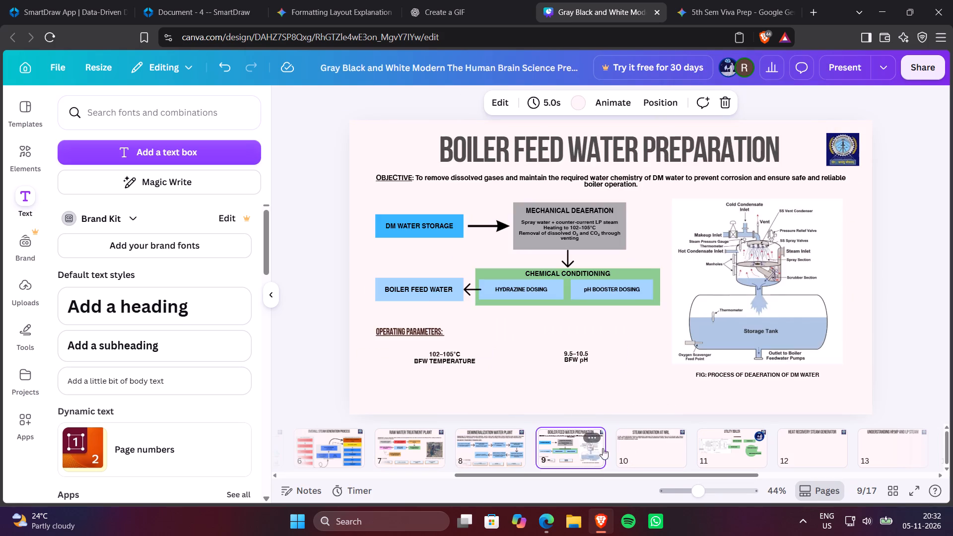
Add a green rectangle about 324 wide and 190 high below the text on page 10, Steam Generation at NRL.
left_click(664, 447)
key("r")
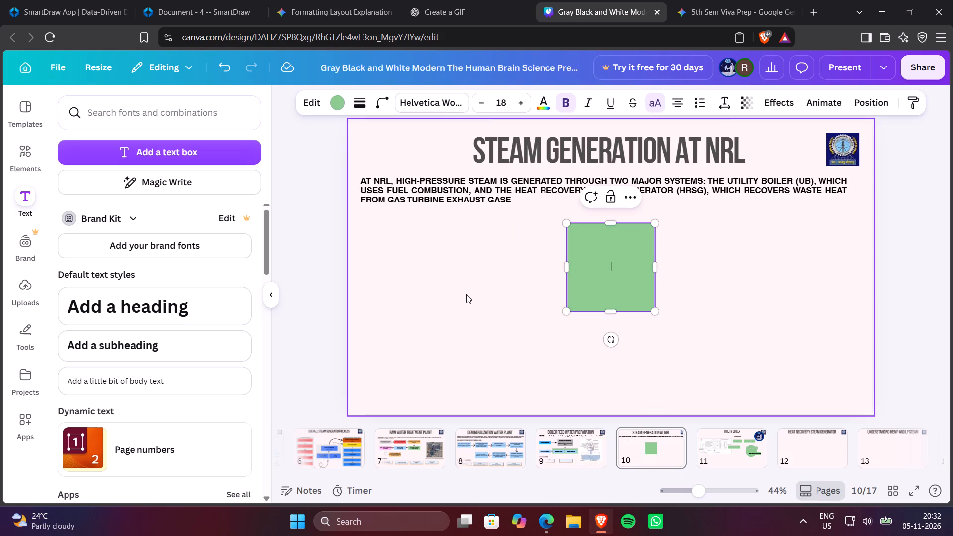
left_click_drag(608, 310, 607, 275)
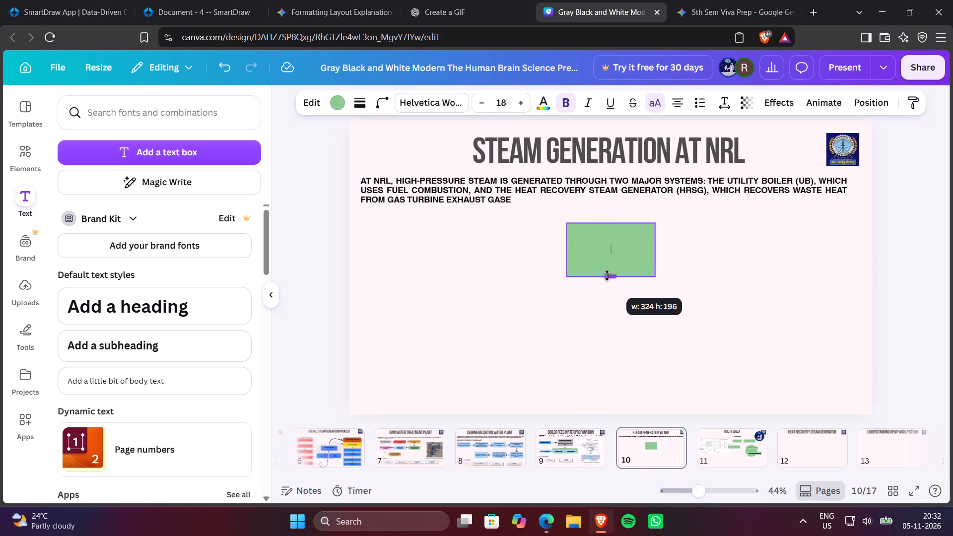
left_click_drag(607, 275, 607, 273)
Set the green rectangle's corner rounding to 31.
left_click(630, 198)
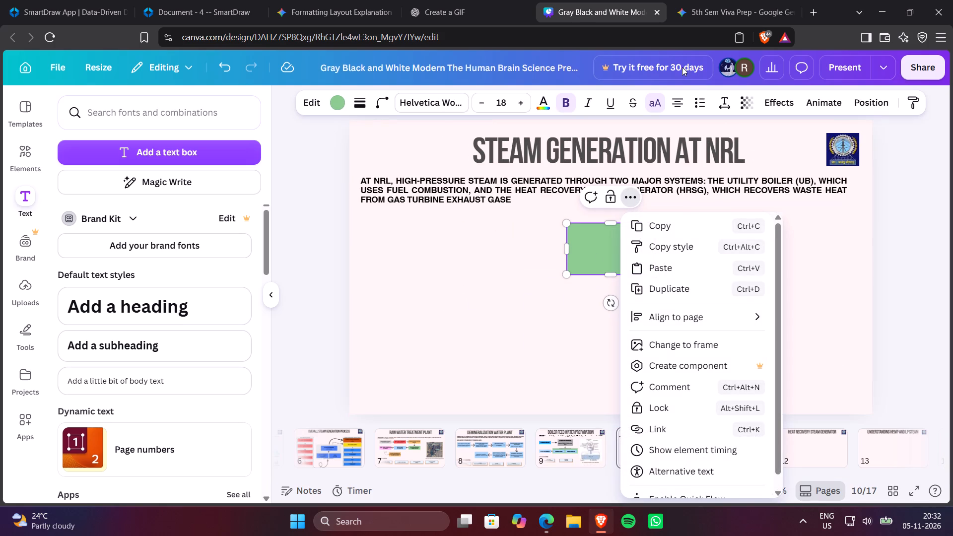
left_click(384, 97)
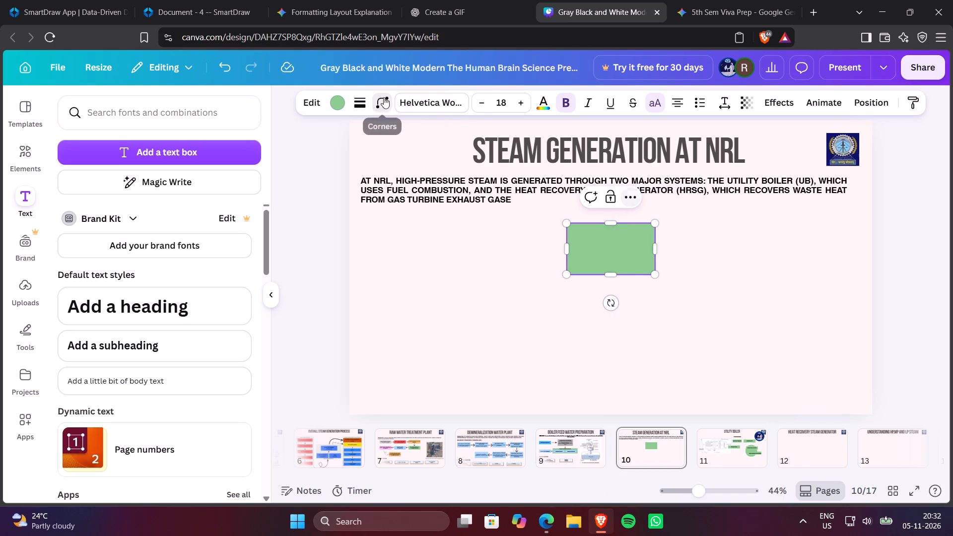
left_click_drag(319, 152, 335, 156)
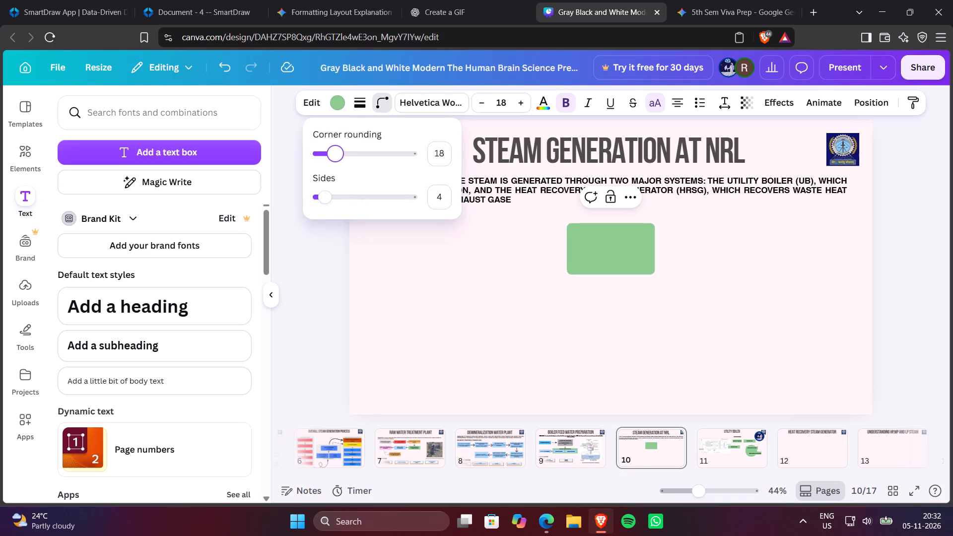
left_click_drag(335, 156, 347, 170)
Try different side counts on the green shape, up to 18, and bring it back to 5 sides.
left_click_drag(328, 201, 331, 203)
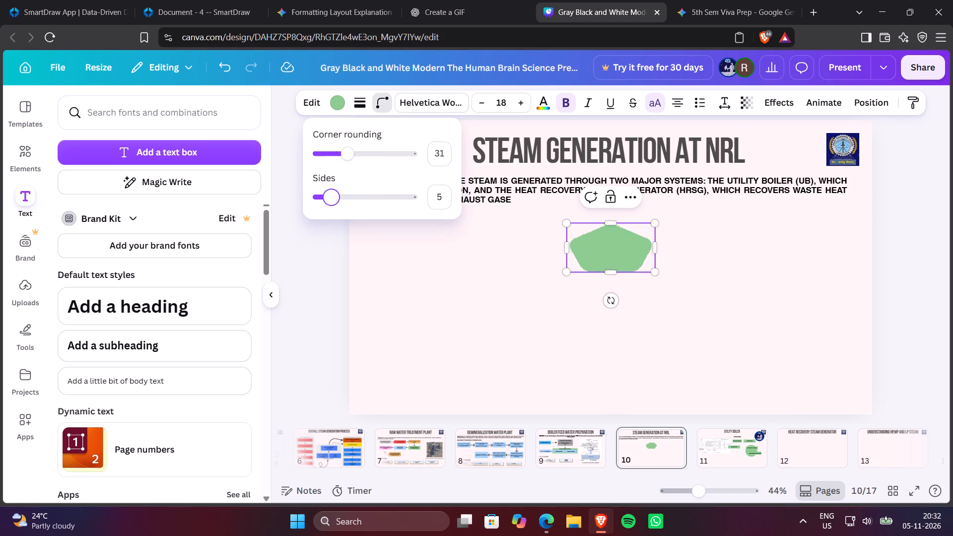
left_click_drag(331, 203, 444, 211)
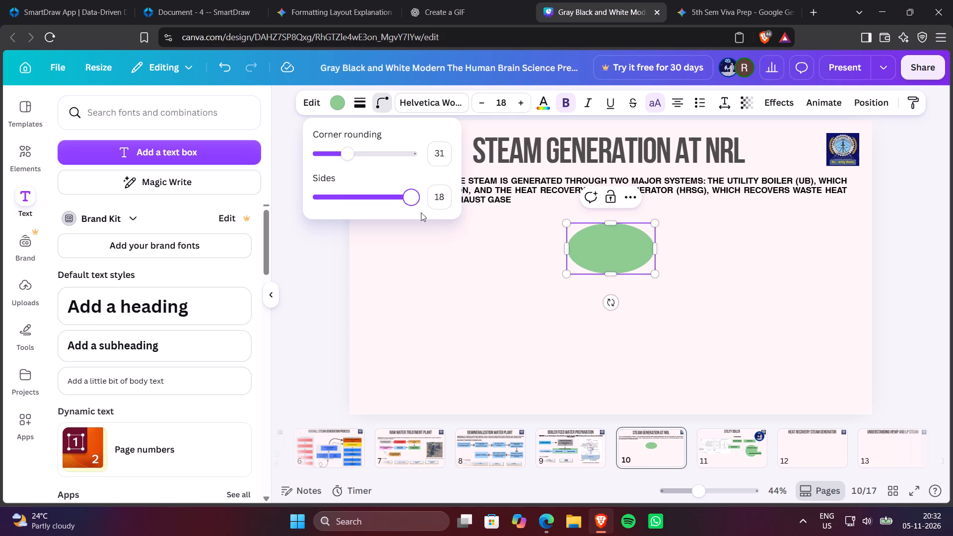
left_click_drag(406, 211, 397, 210)
left_click_drag(400, 195, 330, 200)
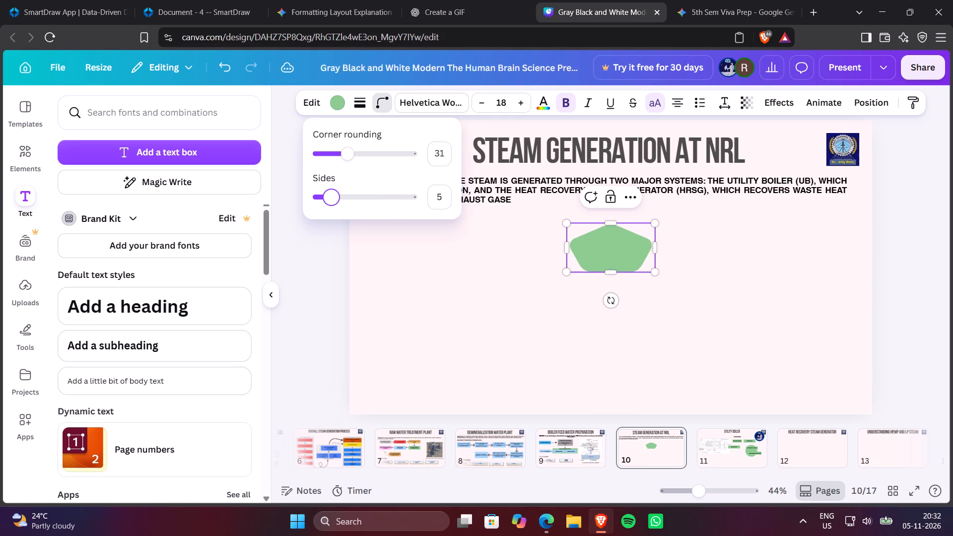
Return the green shape on page 10 to 4 sides and fine-tune its corner rounding.
left_click_drag(330, 200, 326, 200)
left_click_drag(346, 157, 350, 162)
left_click(451, 287)
On page 8, Demineralization Water Plant, set the Dual Media Filter (DMF) box's corner rounding to 25.
left_click(545, 444)
left_click(487, 453)
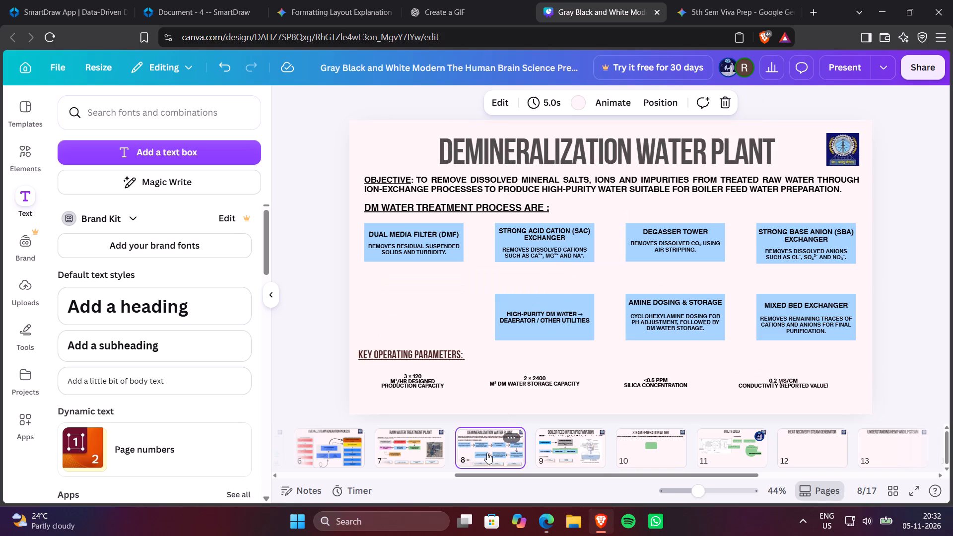
left_click(402, 241)
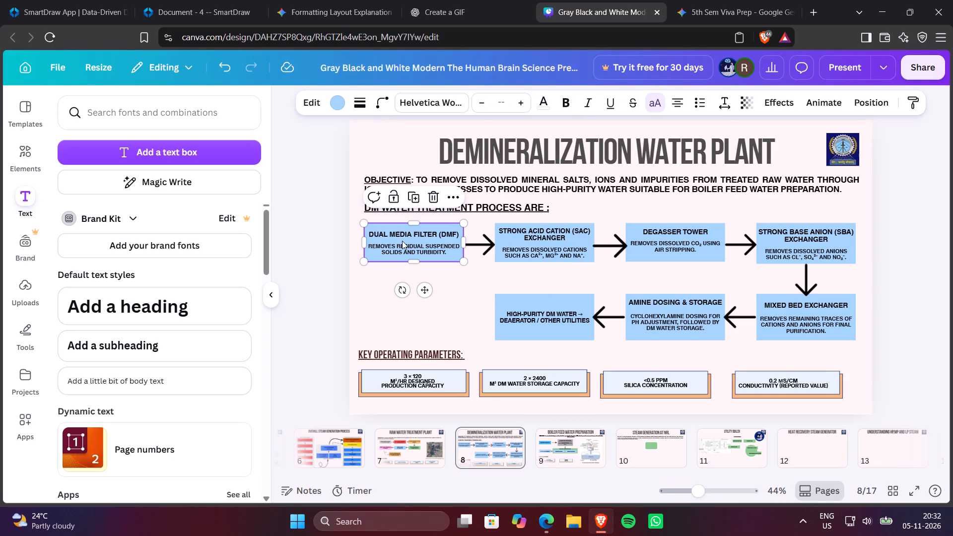
left_click(379, 100)
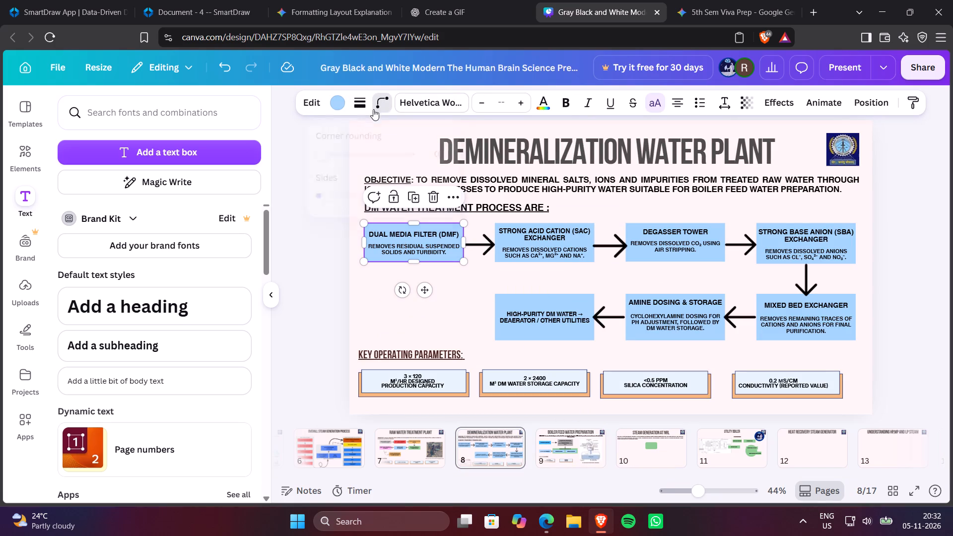
left_click_drag(321, 153, 341, 154)
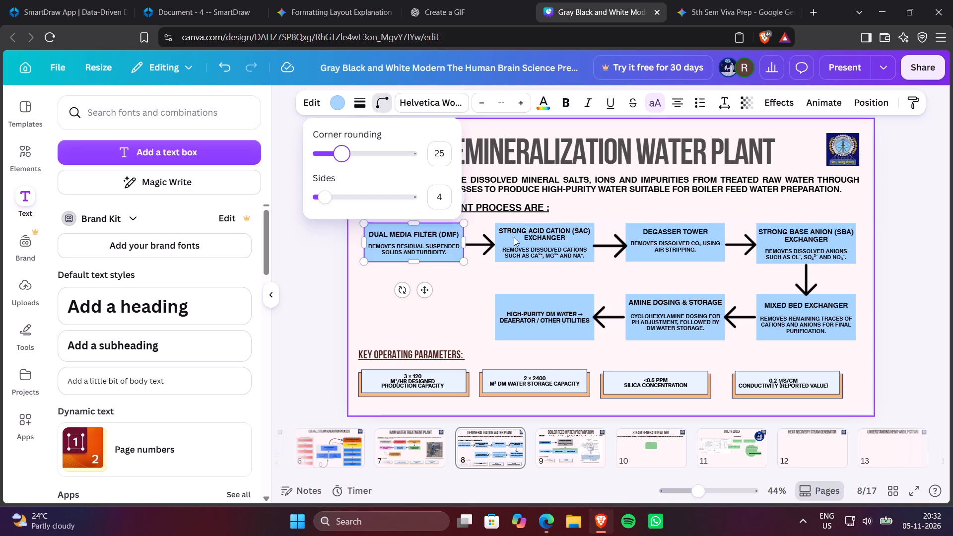
Set the corner rounding of the Strong Acid Cation (SAC) Exchanger and Degasser Tower boxes to 25.
left_click(516, 240)
left_click(381, 105)
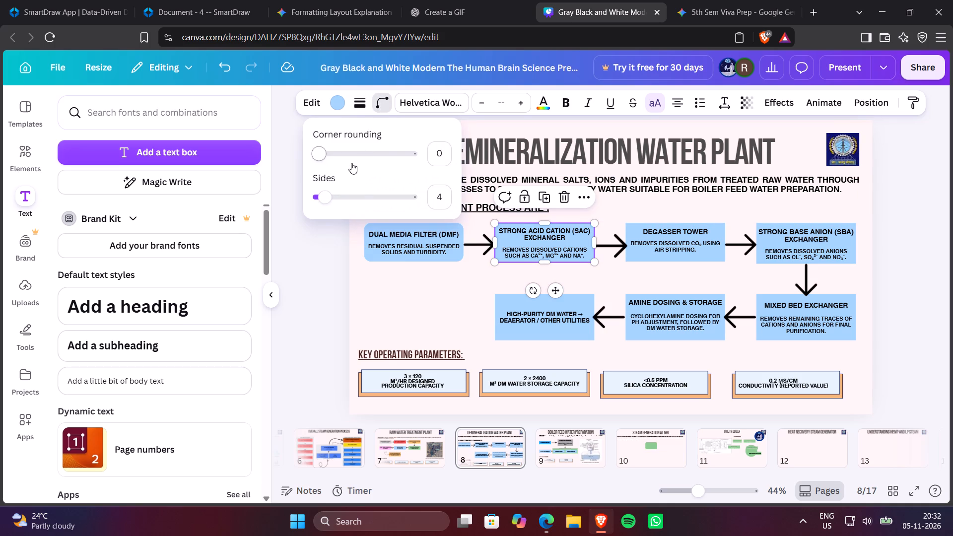
left_click(439, 151)
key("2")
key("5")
left_click(632, 245)
left_click(563, 252)
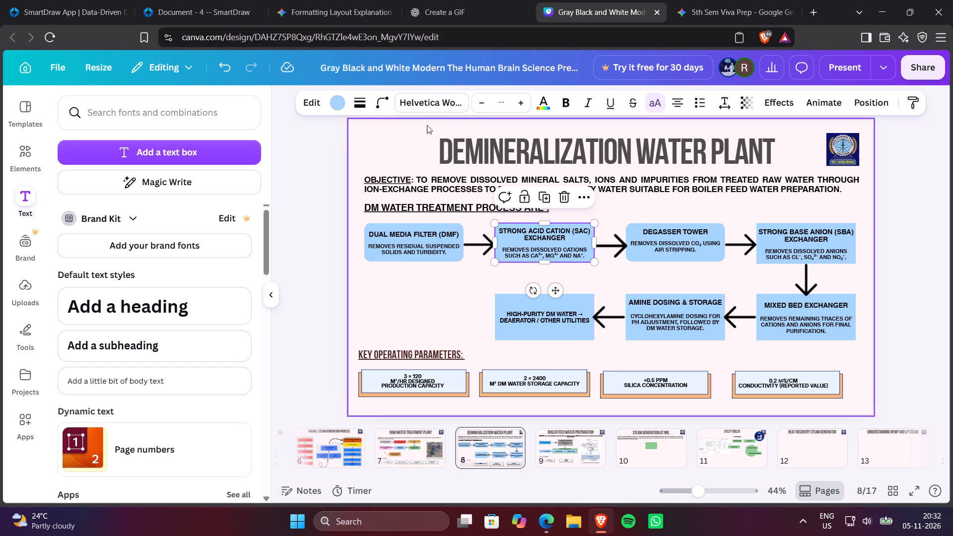
left_click(379, 102)
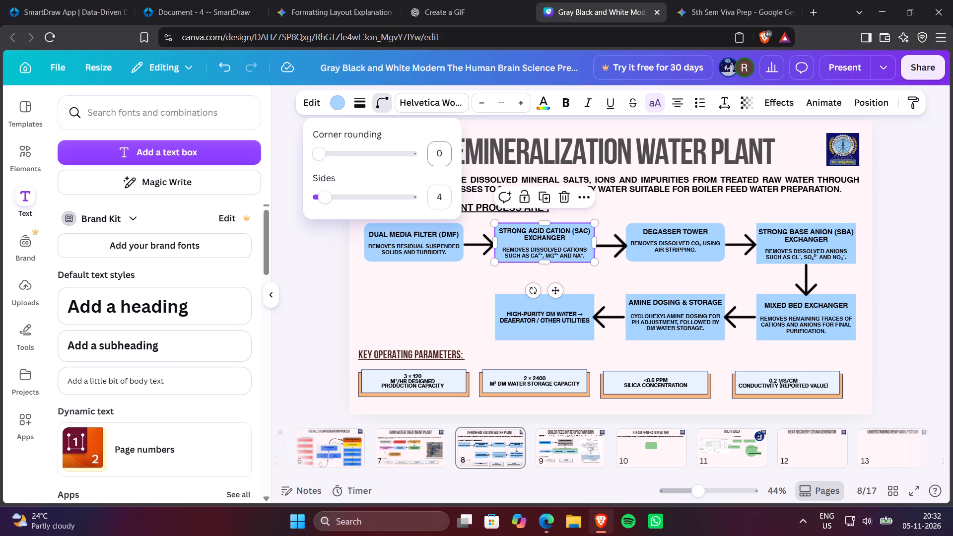
left_click(447, 159)
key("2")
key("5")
key("Return")
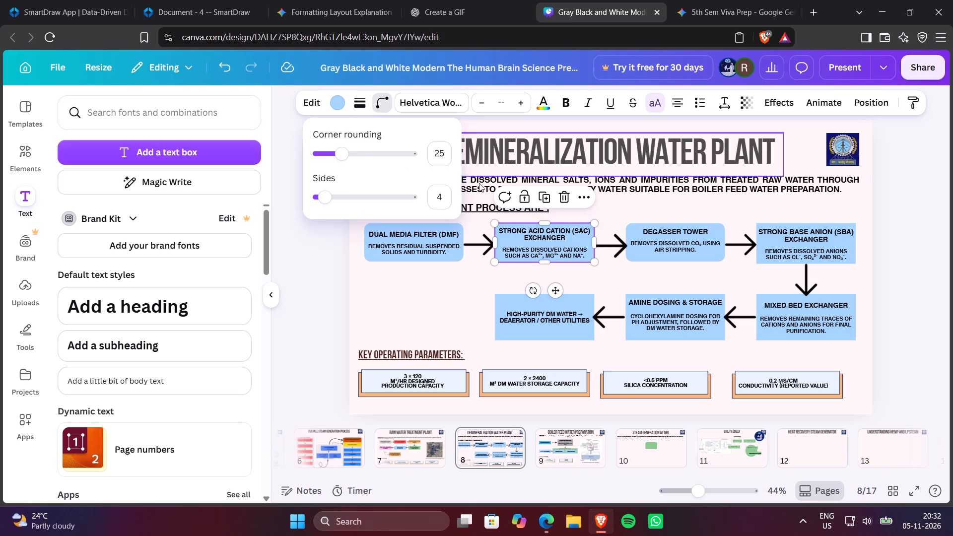
left_click(623, 227)
left_click(642, 248)
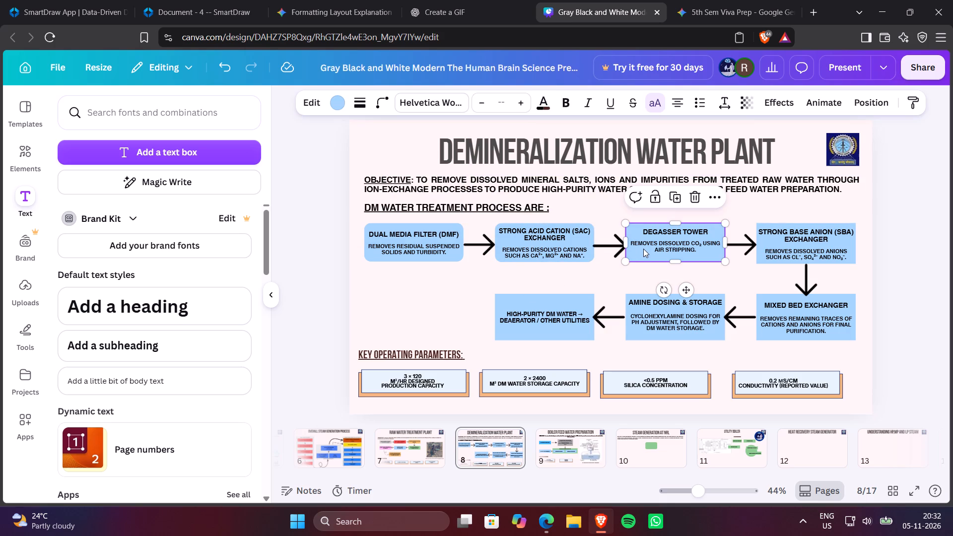
left_click(644, 249)
left_click(628, 281)
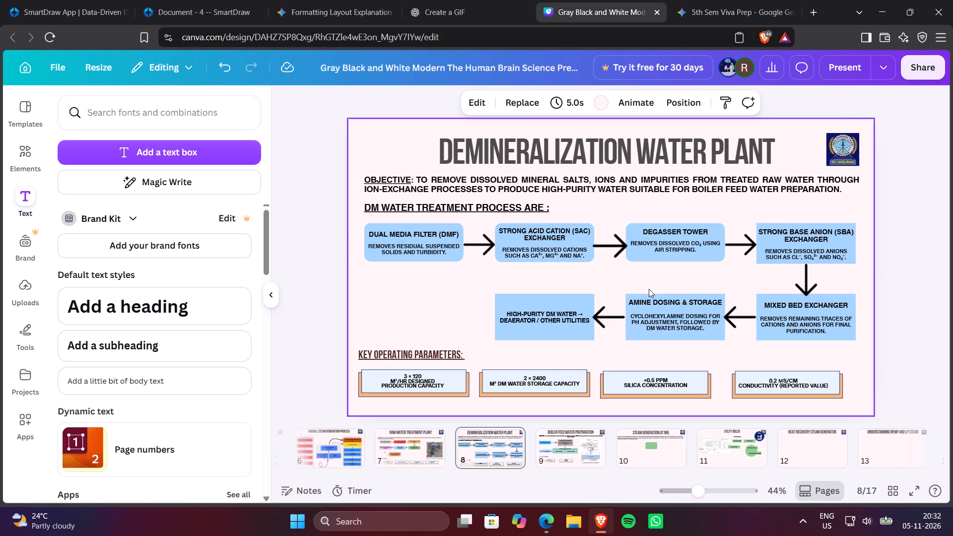
Set the corner rounding of the High-Purity DM Water, Amine Dosing & Storage and Mixed Bed Exchanger boxes together to 25.
left_click(646, 301)
left_click(606, 287)
left_click_drag(474, 280, 869, 355)
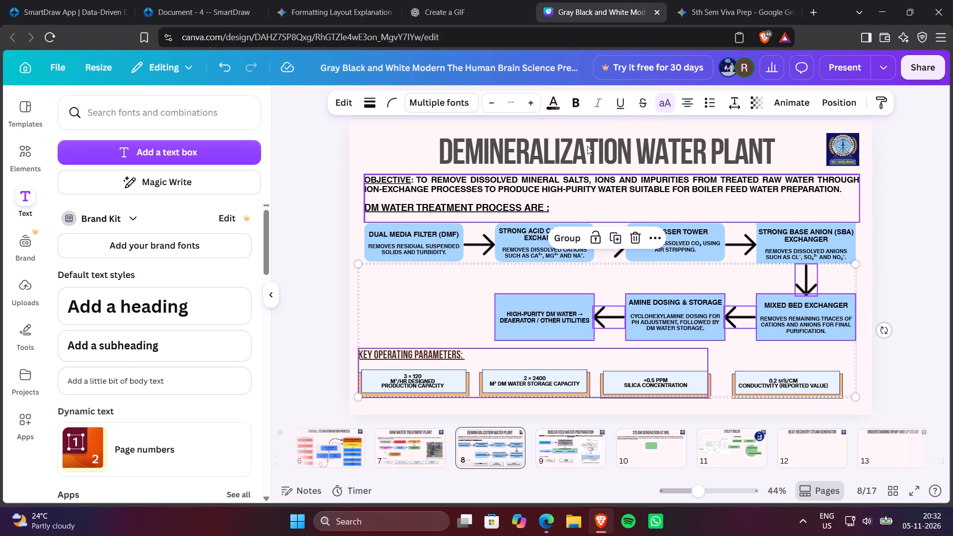
left_click(391, 105)
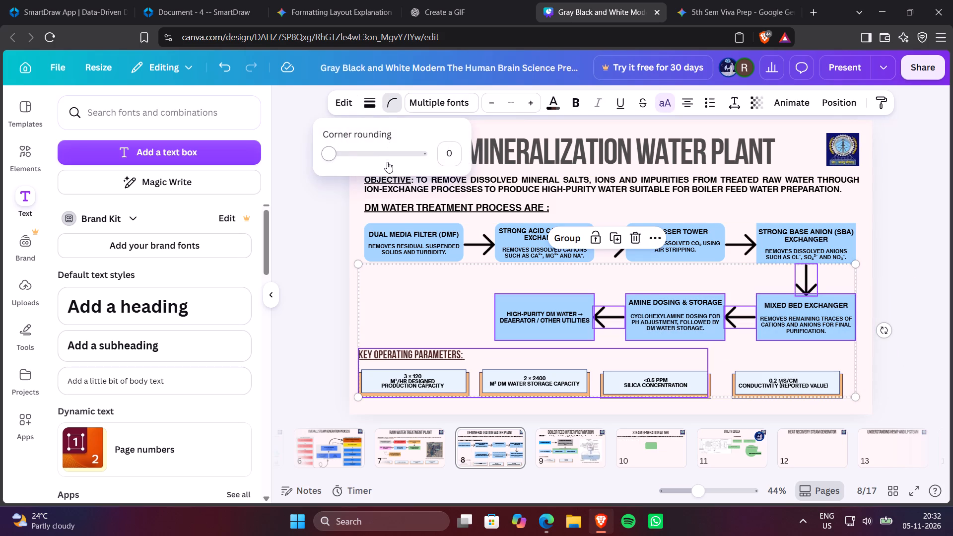
left_click_drag(333, 150, 347, 160)
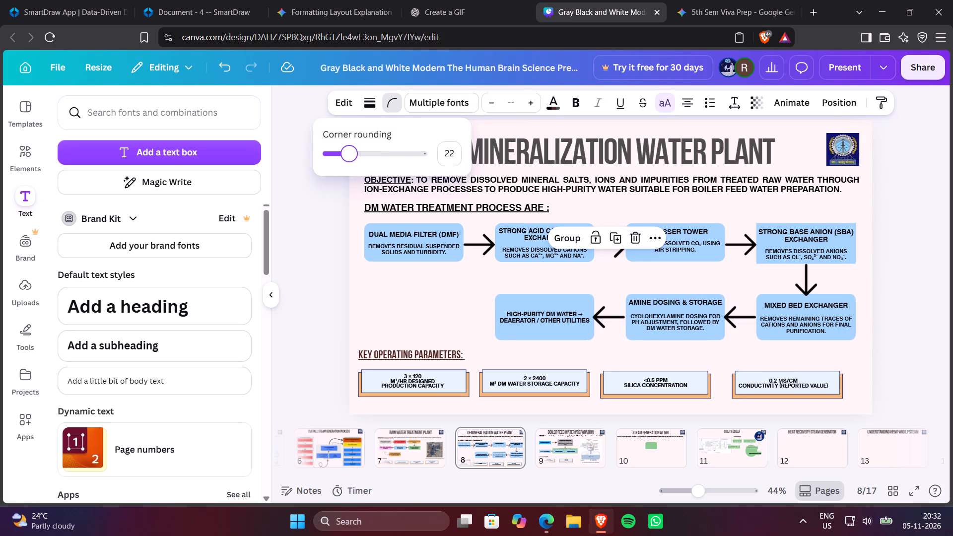
left_click_drag(347, 160, 351, 160)
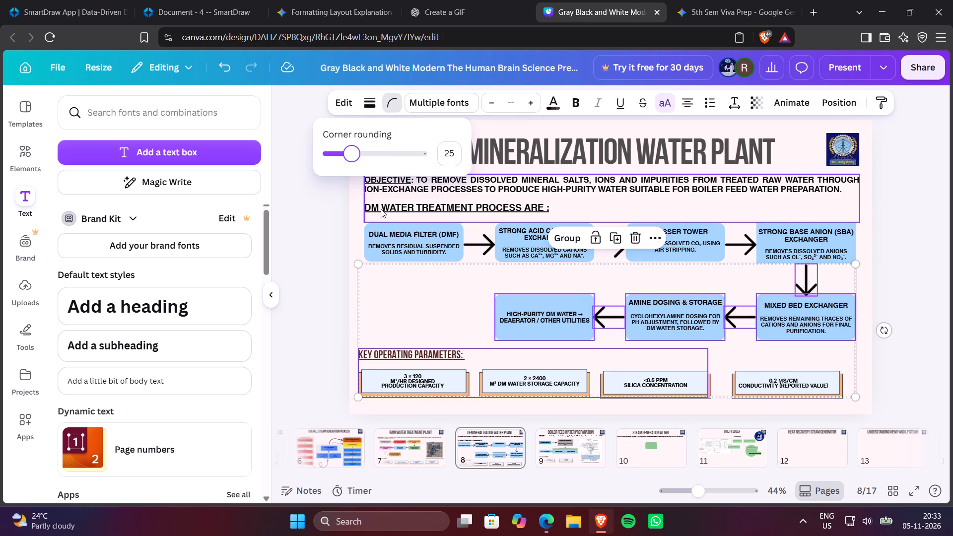
left_click(397, 282)
Set the corner rounding of the Strong Base Anion (SBA) Exchanger box to 25.
left_click(779, 248)
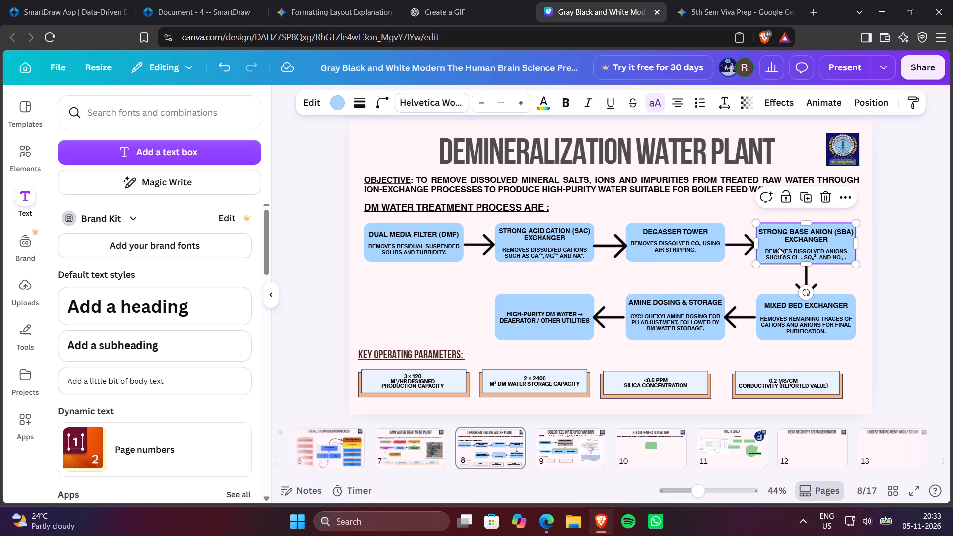
left_click(381, 109)
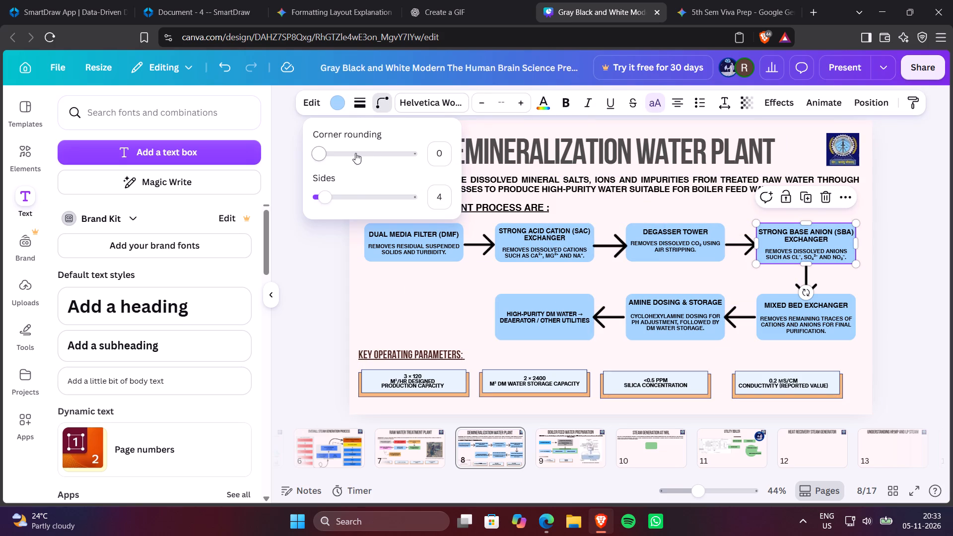
left_click(349, 153)
left_click_drag(349, 153, 339, 157)
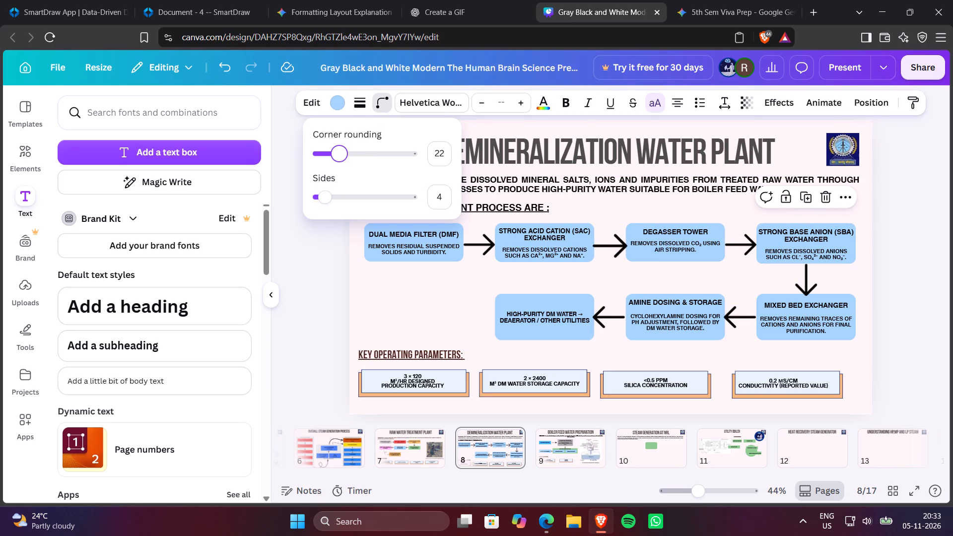
left_click_drag(339, 157, 341, 157)
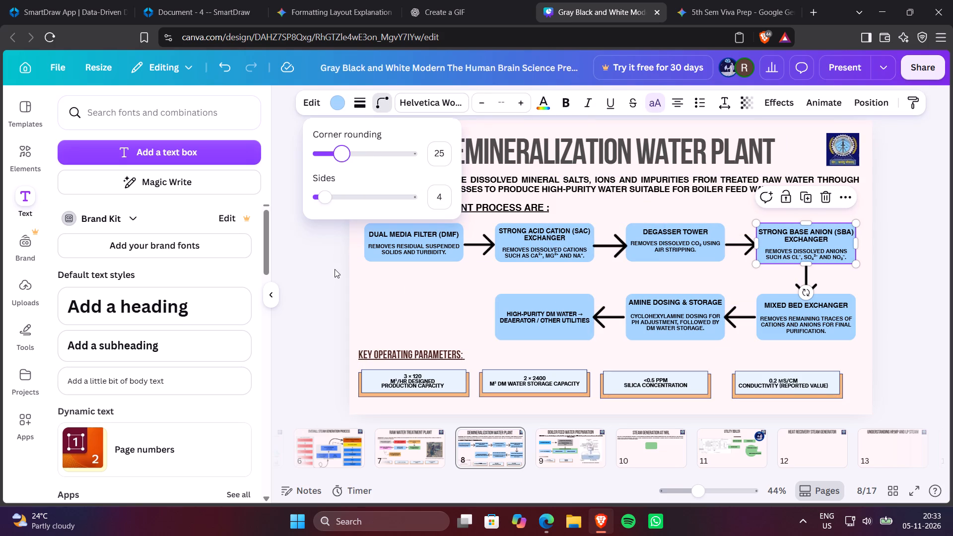
left_click(335, 269)
left_click(495, 274)
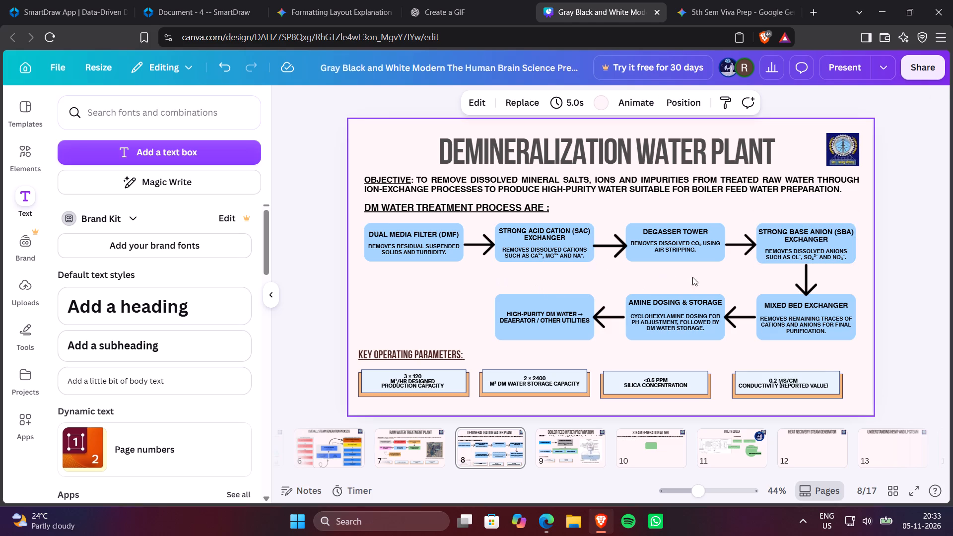
scroll(633, 242, "down", 1)
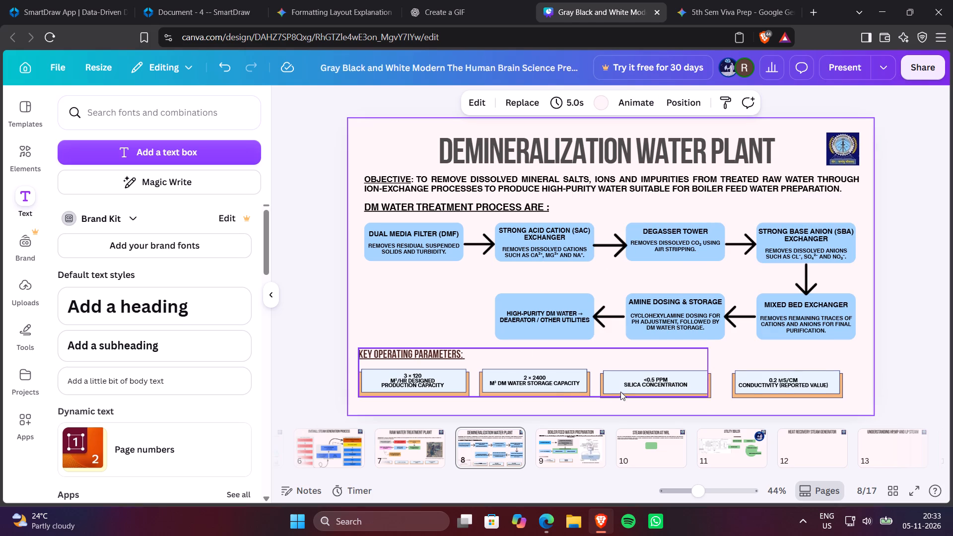
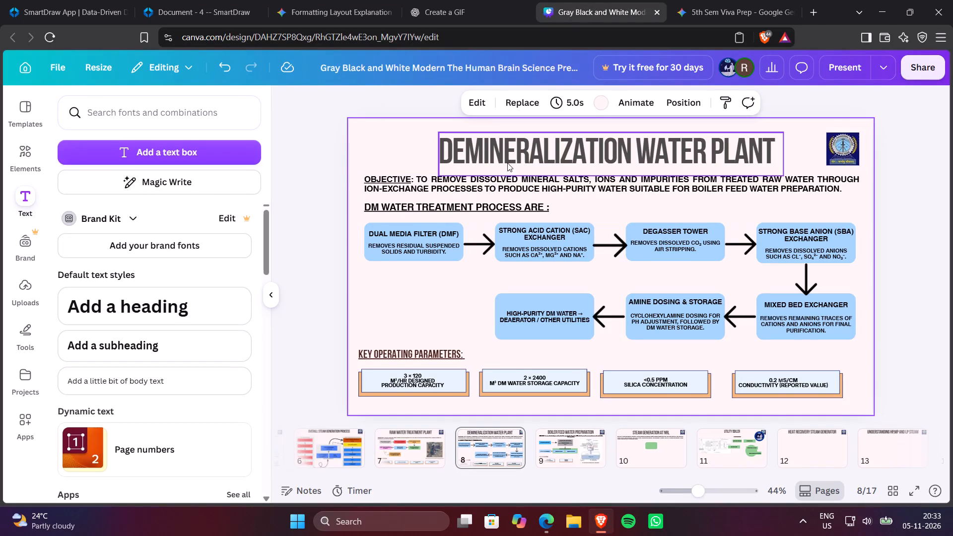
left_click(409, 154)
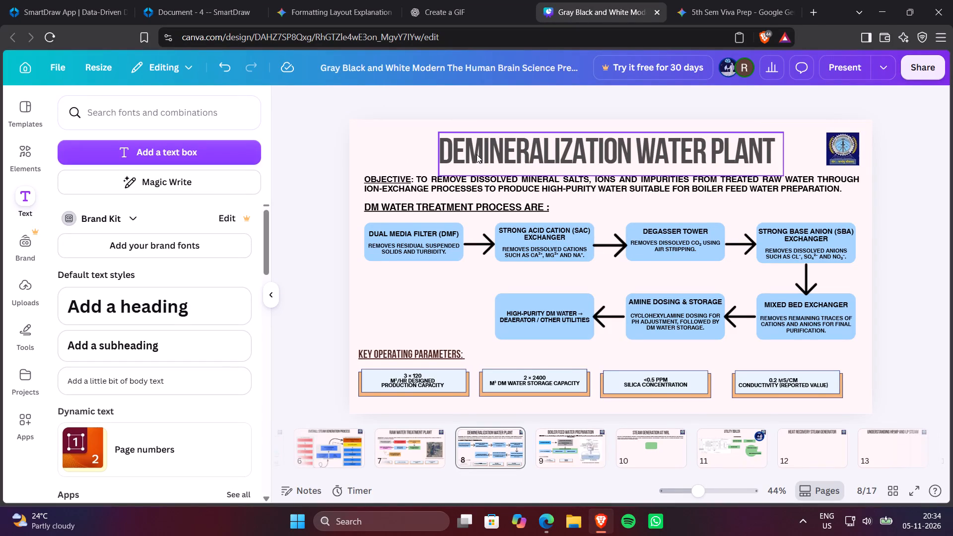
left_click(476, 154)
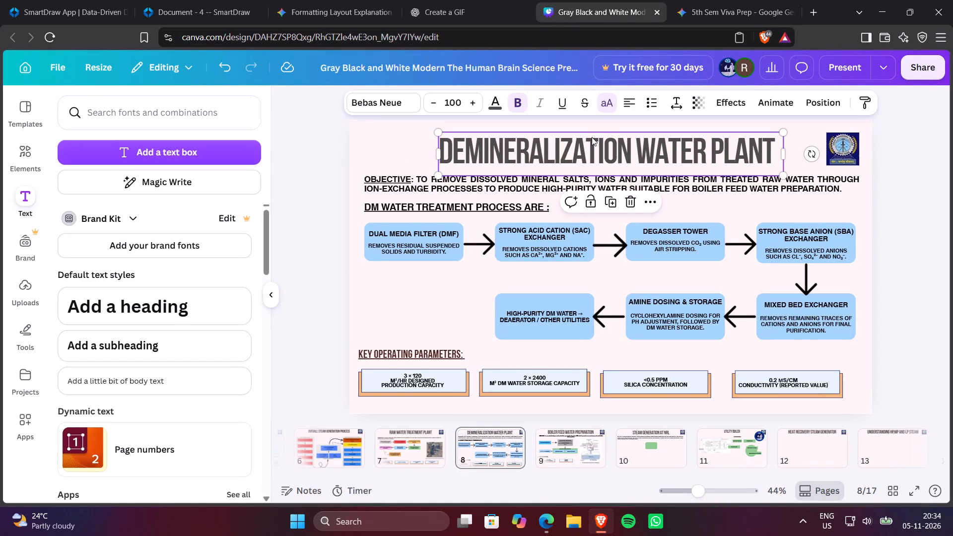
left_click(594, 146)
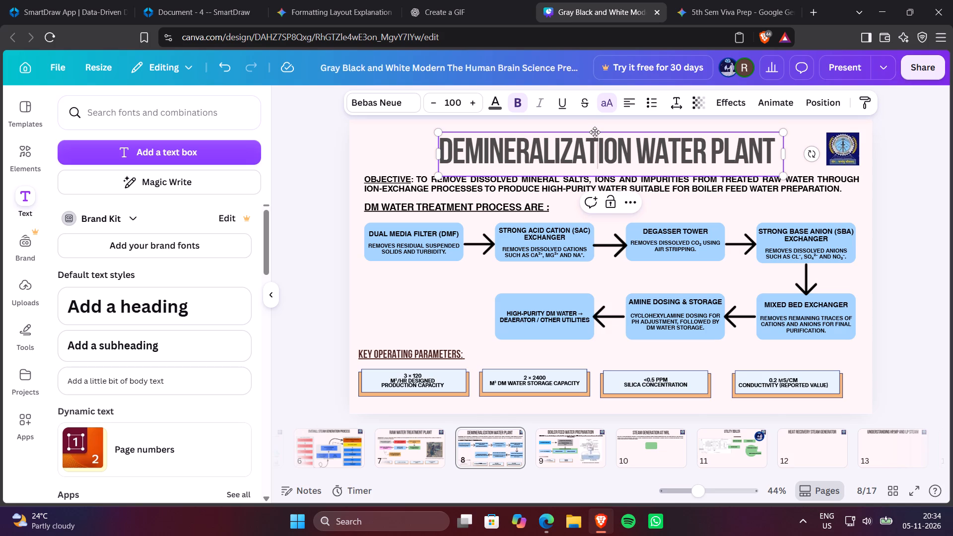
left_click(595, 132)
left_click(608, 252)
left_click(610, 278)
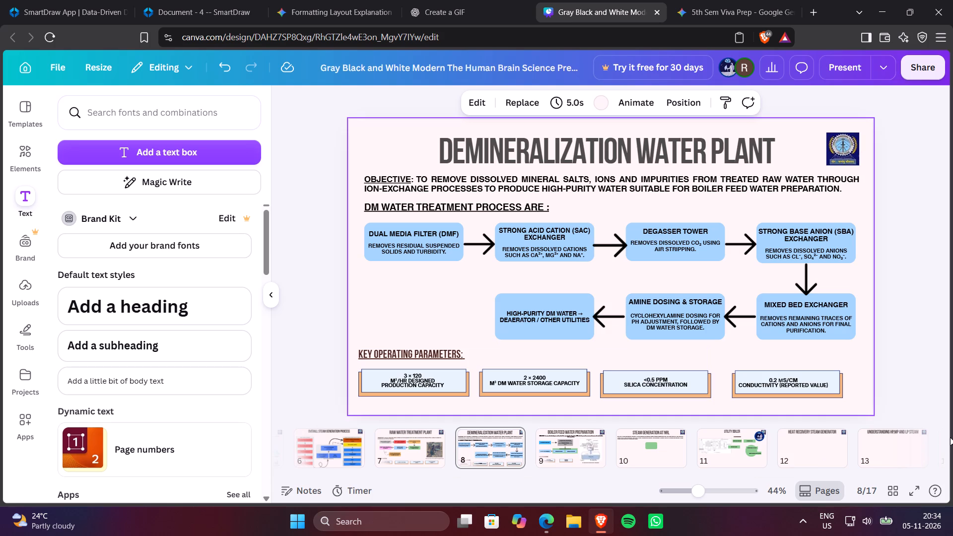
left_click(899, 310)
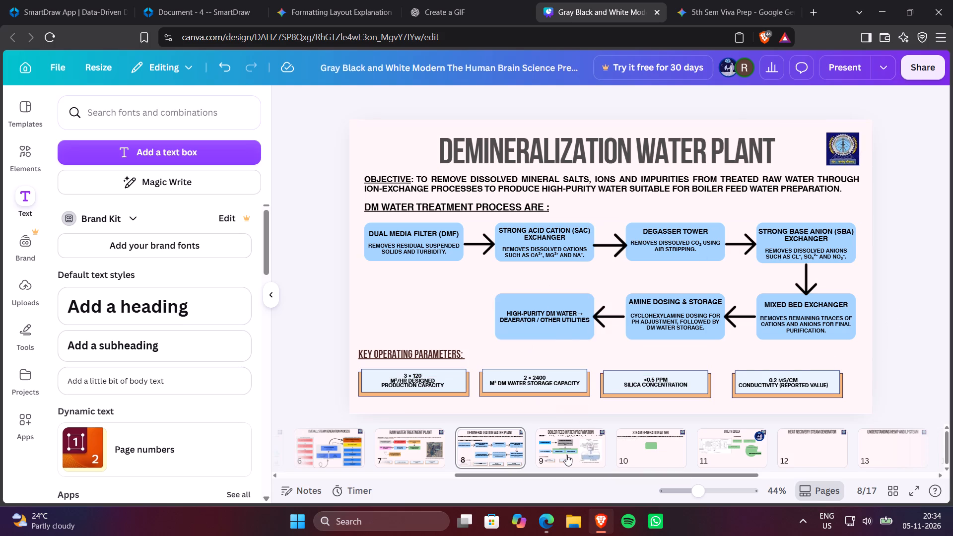
On page 10, Steam Generation at NRL, move the green rounded box to the slide's left side, aligned beneath the intro paragraph's left edge.
left_click(566, 455)
left_click(654, 461)
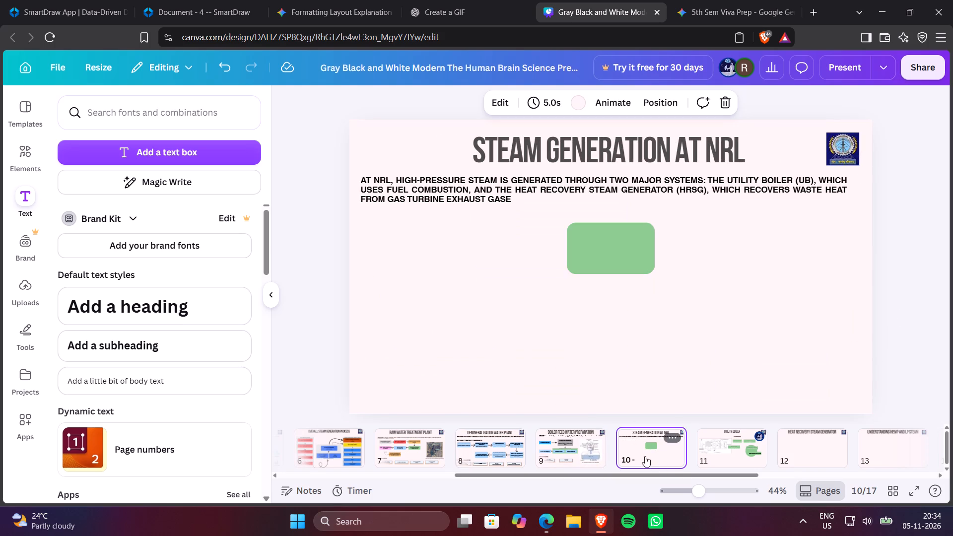
left_click_drag(621, 265, 445, 274)
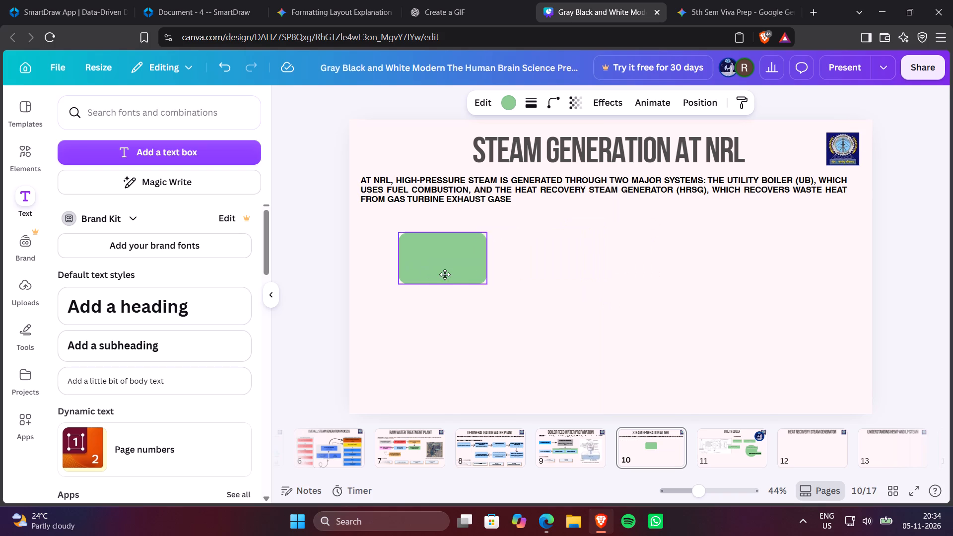
left_click_drag(445, 274, 417, 263)
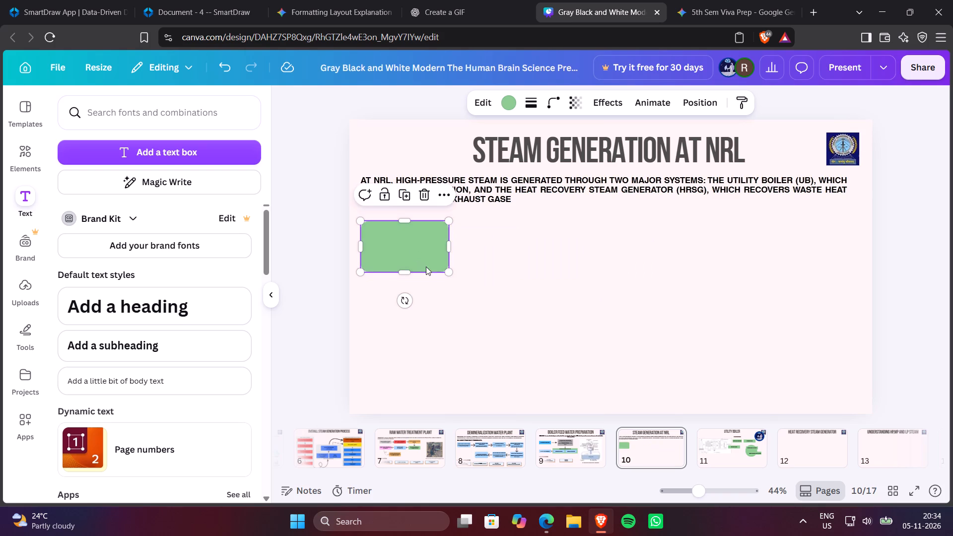
left_click(511, 304)
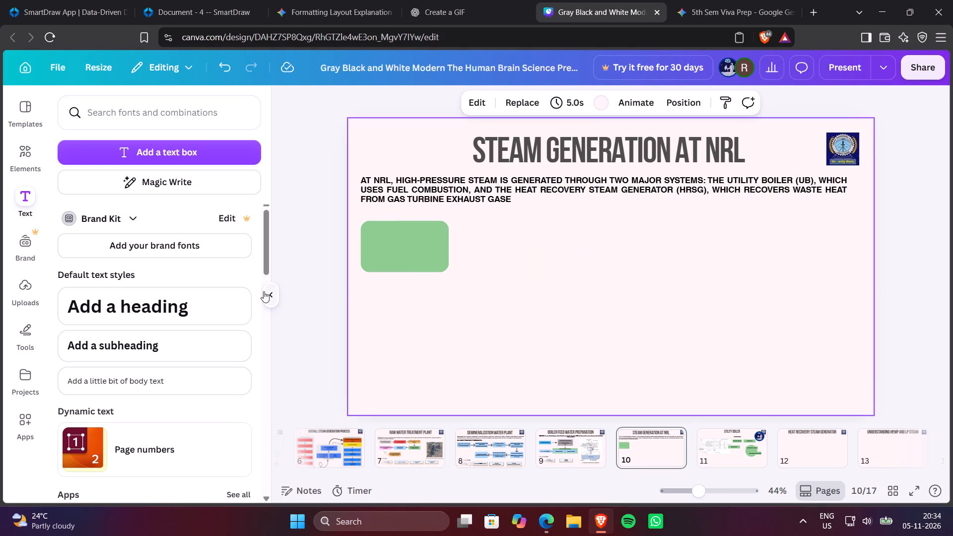
On page 11, Utility Boiler, shift the STEAM DRUM box slightly right so it sits clear of the boiler diagram.
left_click(723, 459)
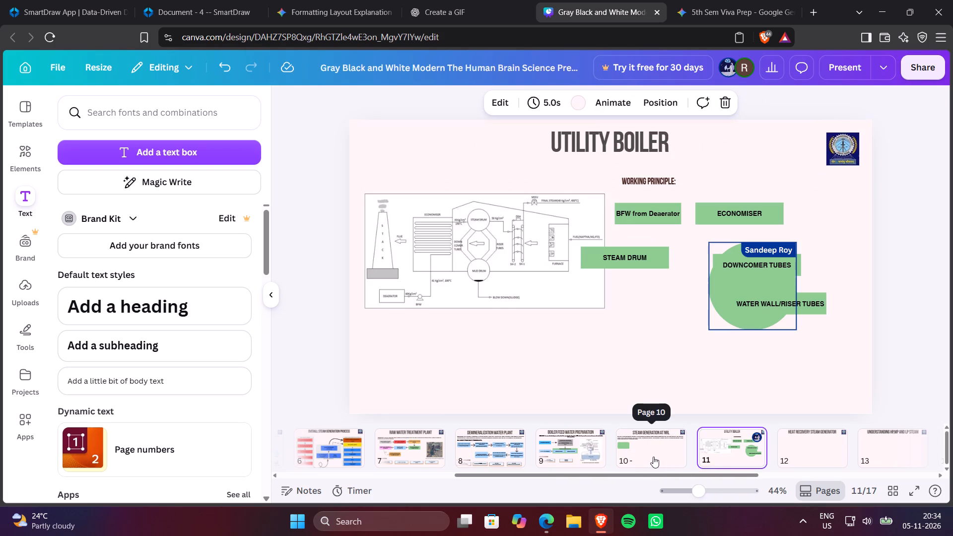
left_click_drag(629, 262, 654, 266)
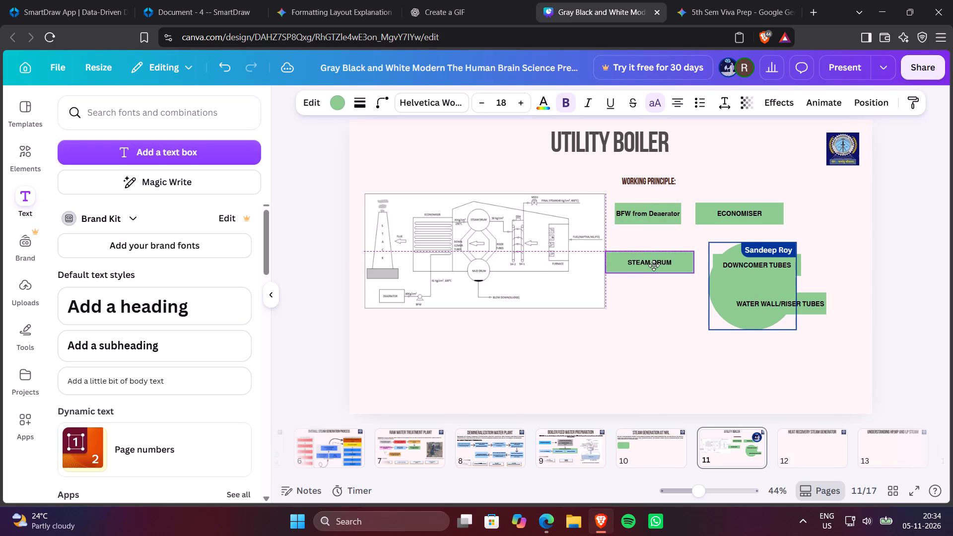
left_click_drag(654, 266, 655, 266)
left_click(675, 351)
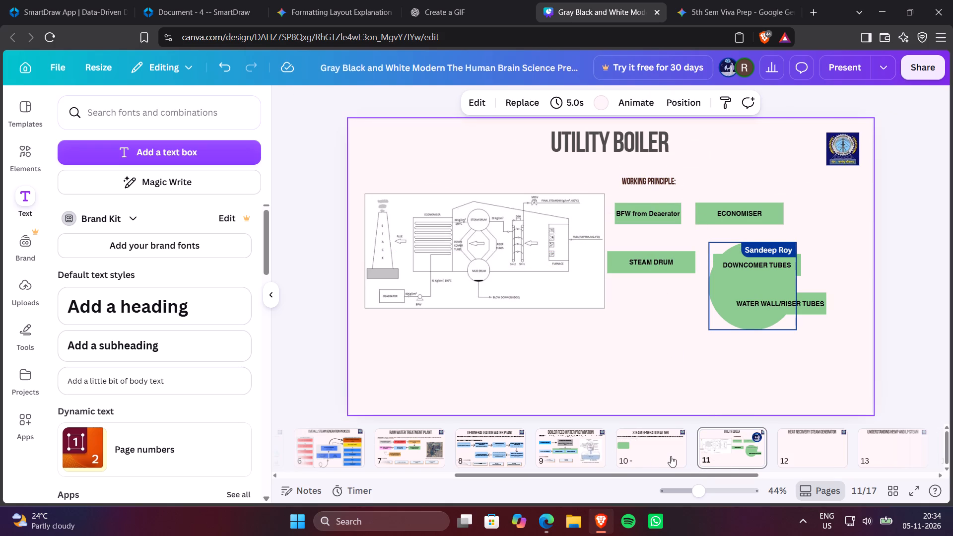
Return to page 10, Steam Generation at NRL, and select the green rounded box.
left_click(671, 456)
left_click(437, 262)
left_click(416, 248)
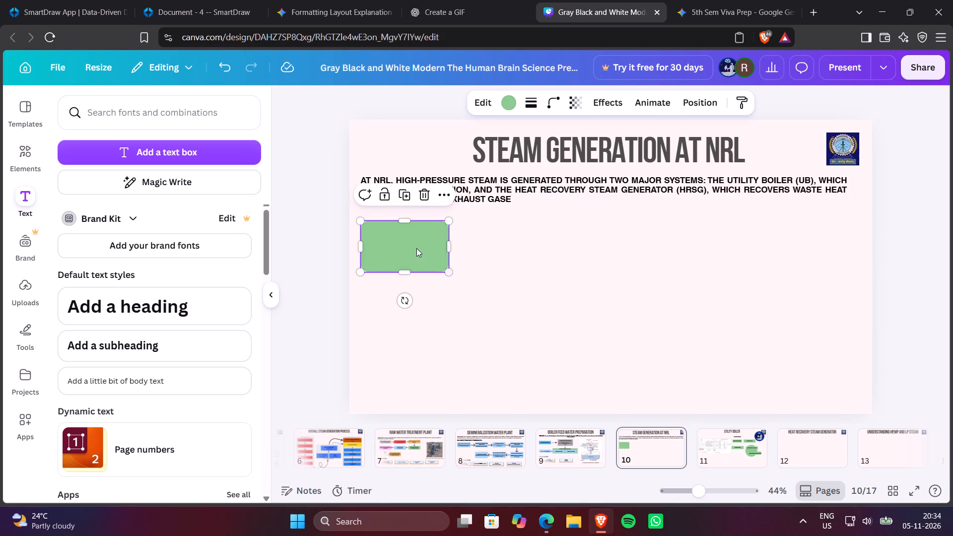
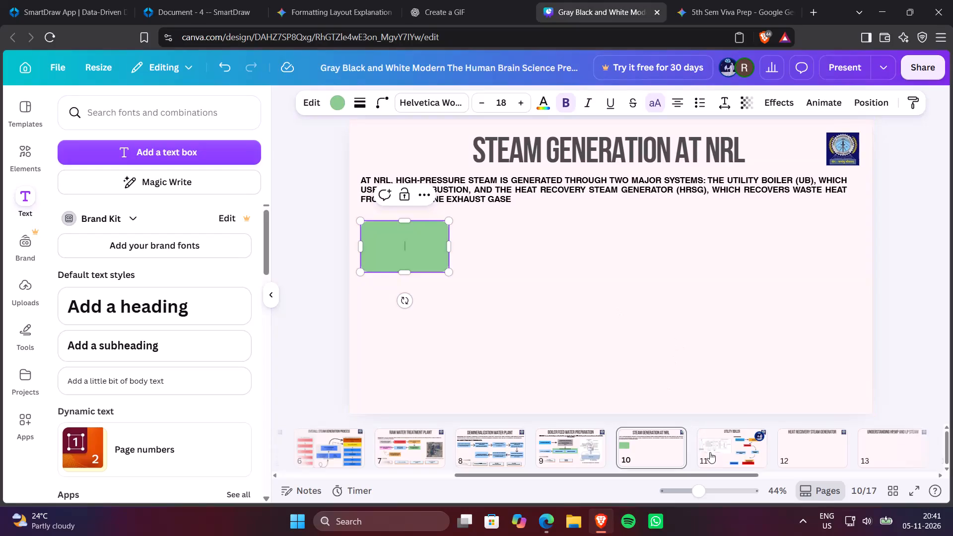
On page 11, Utility Boiler, add a new text box and place it in the empty area below the boiler diagram.
left_click(710, 452)
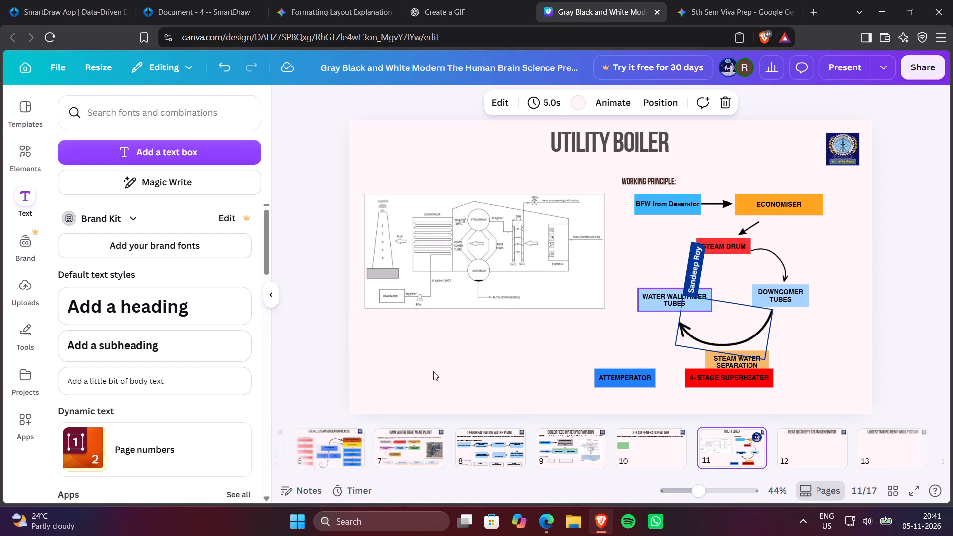
left_click(158, 144)
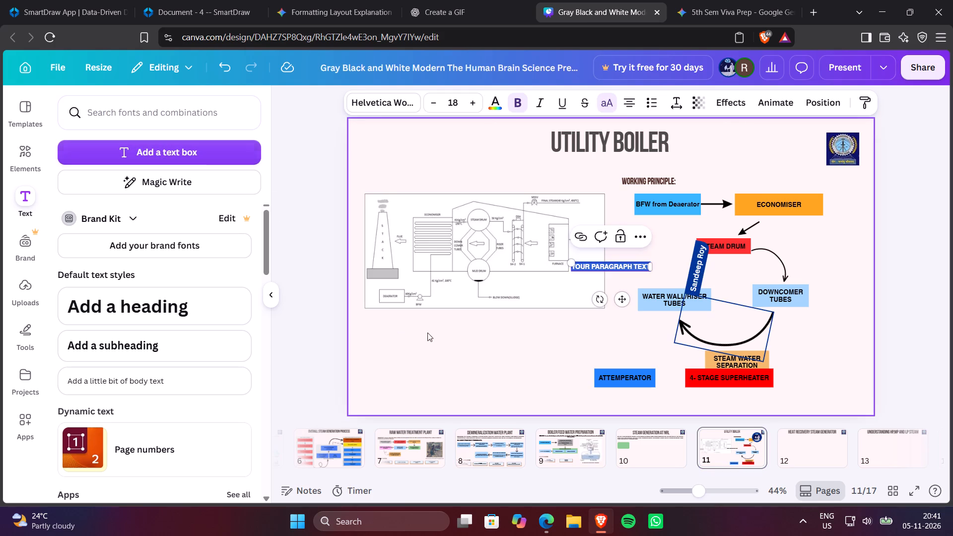
left_click(457, 340)
left_click(455, 353)
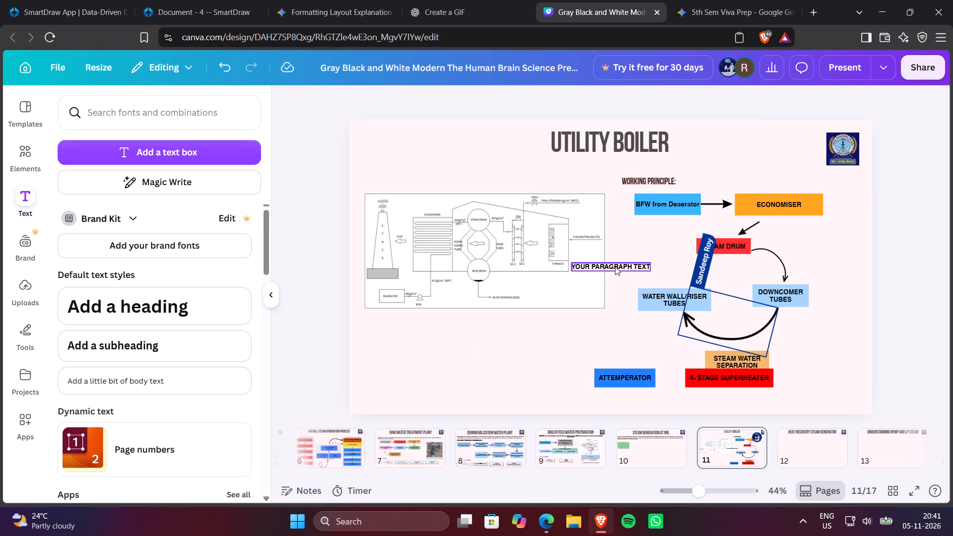
left_click(615, 267)
left_click_drag(615, 267, 507, 350)
Replace the new text box's placeholder with the message "ei arrow bilak kneka di aso..." and end with a line break.
double_click(507, 350)
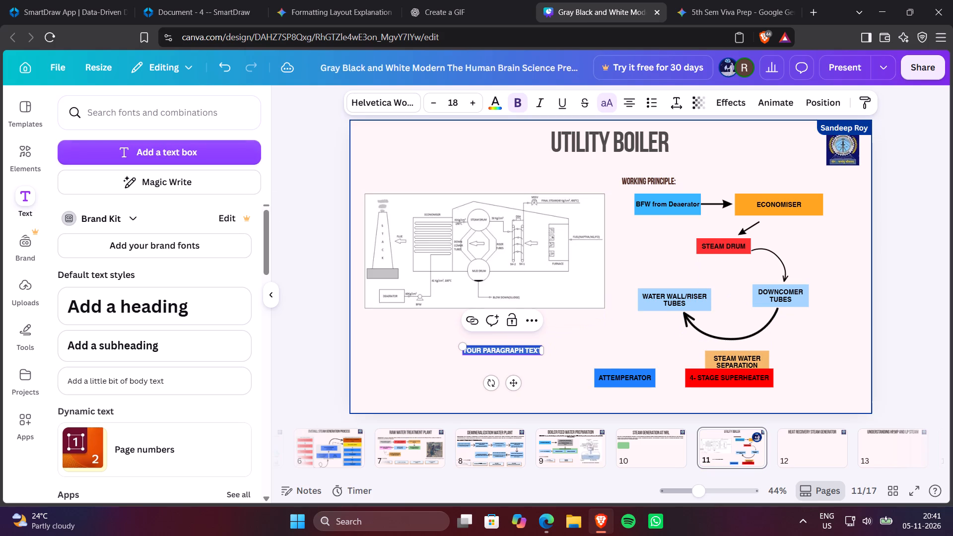
type("ei arroe")
key("BackSpace")
type("w bilk")
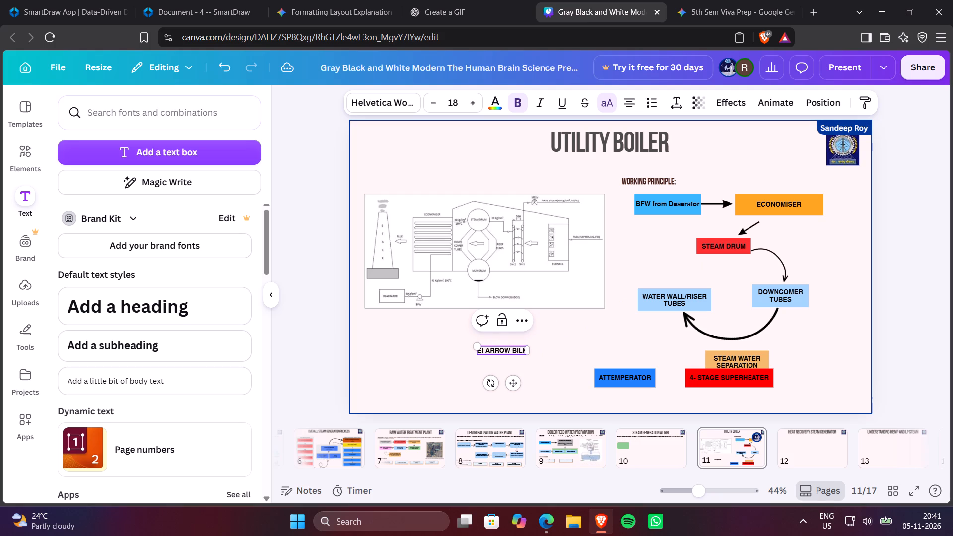
key("BackSpace")
type("ak knekad")
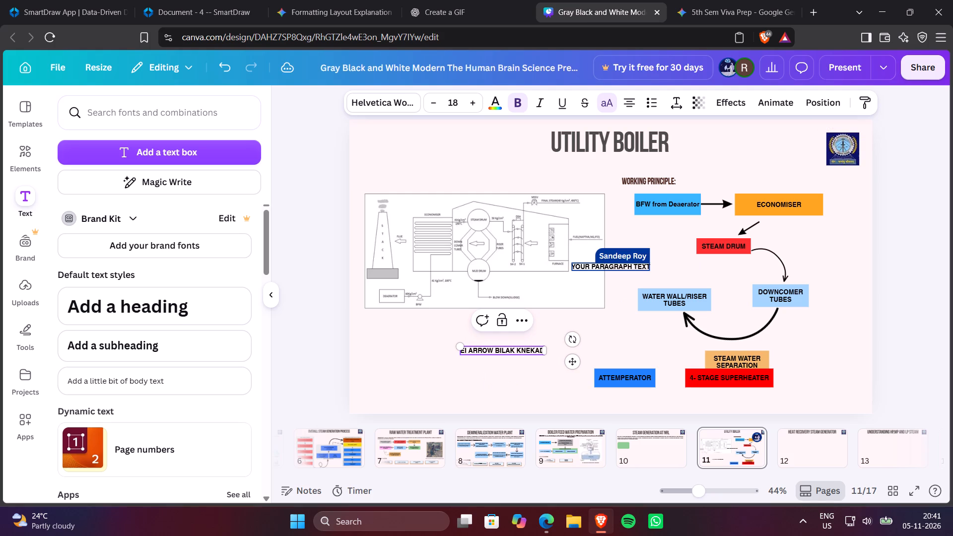
key("BackSpace")
key("space")
type("di aso")
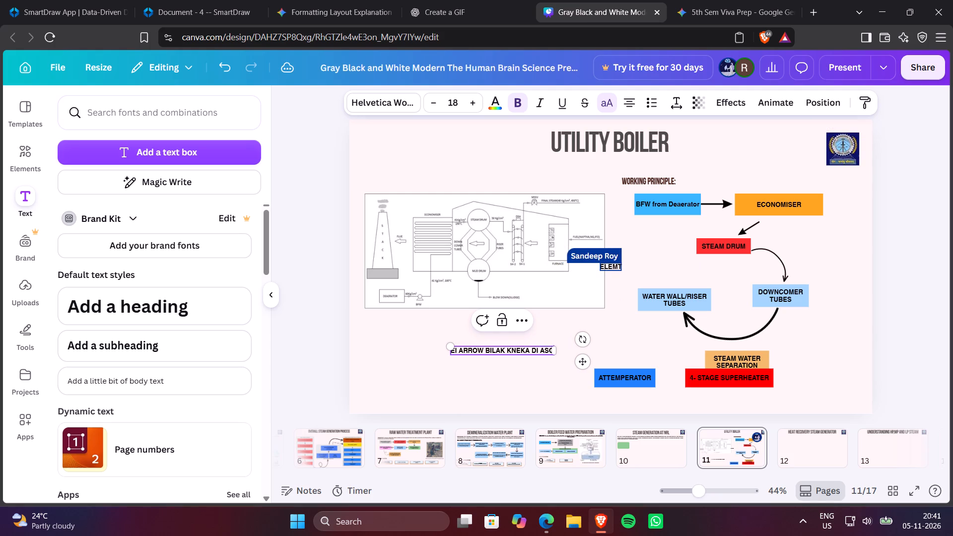
type("...")
key("Return")
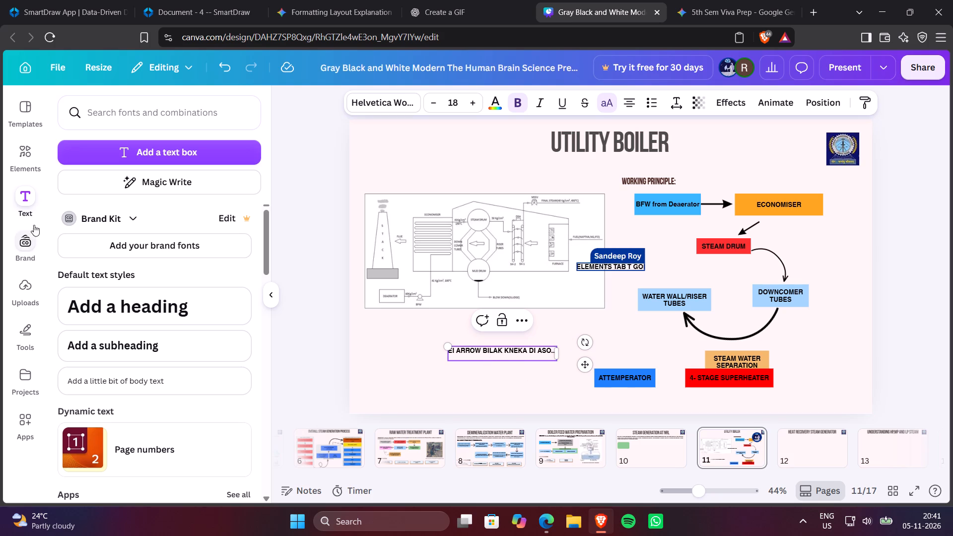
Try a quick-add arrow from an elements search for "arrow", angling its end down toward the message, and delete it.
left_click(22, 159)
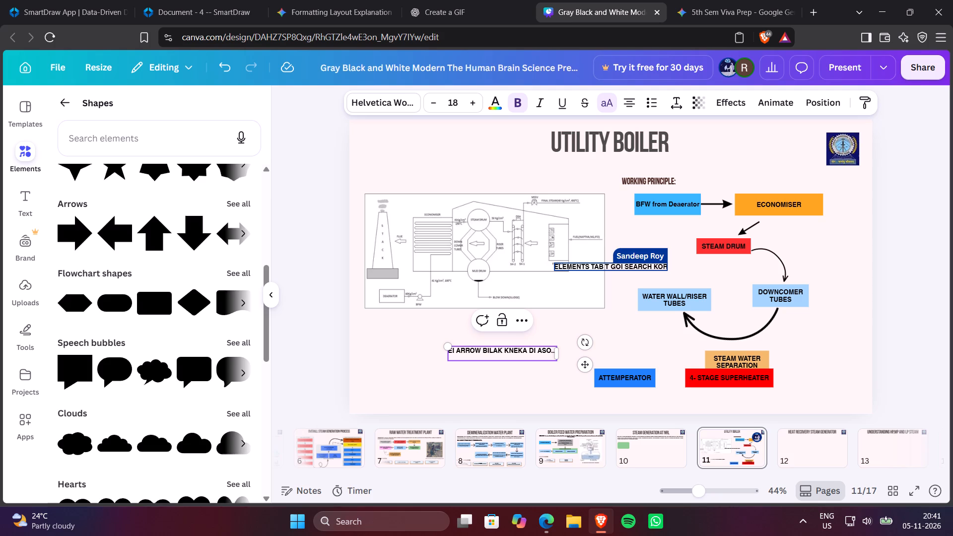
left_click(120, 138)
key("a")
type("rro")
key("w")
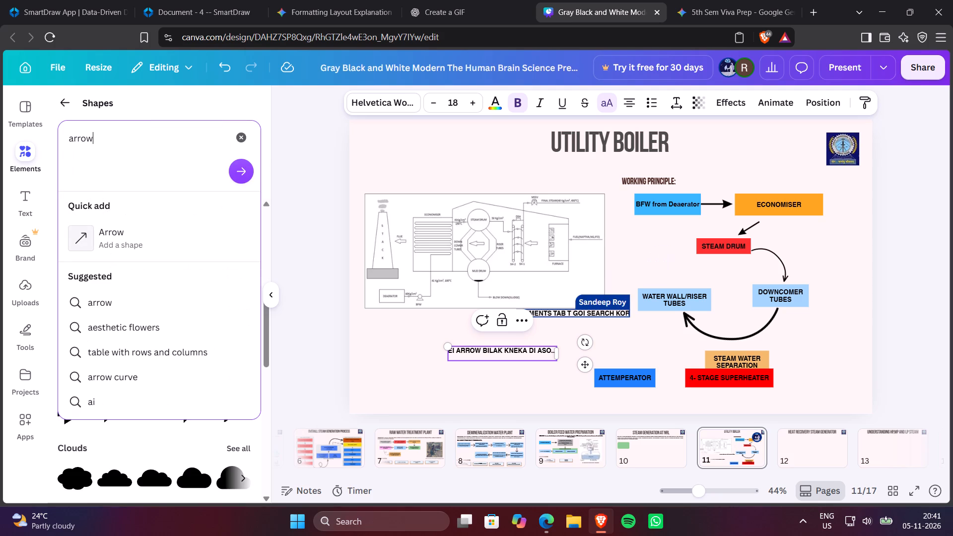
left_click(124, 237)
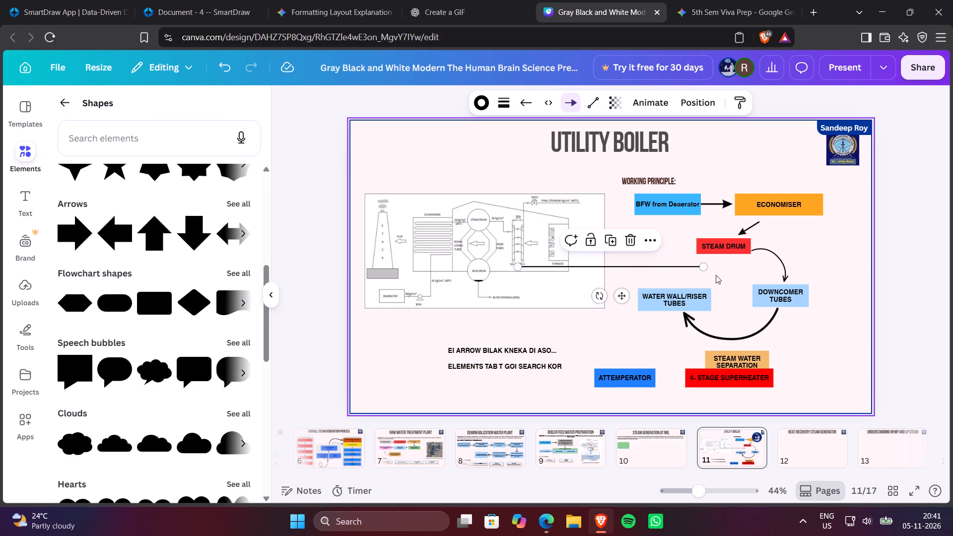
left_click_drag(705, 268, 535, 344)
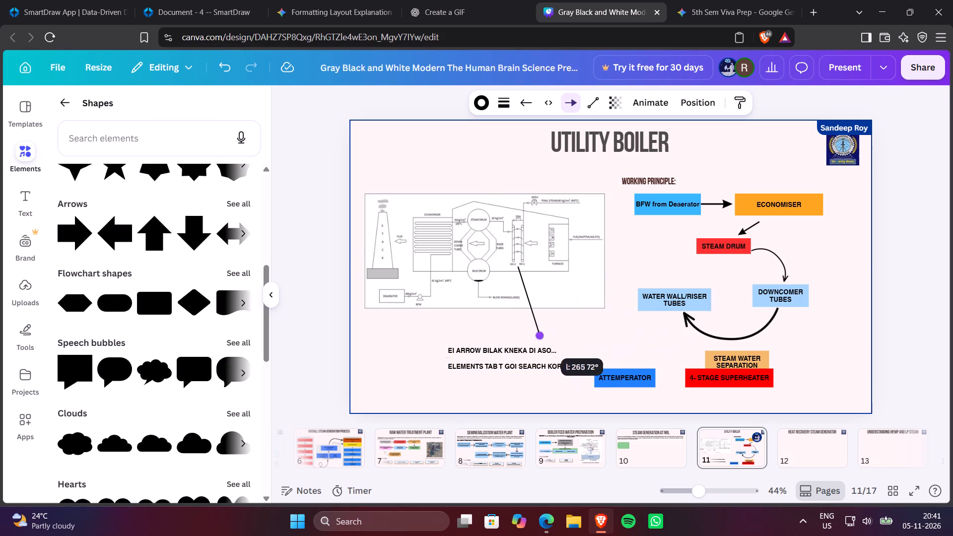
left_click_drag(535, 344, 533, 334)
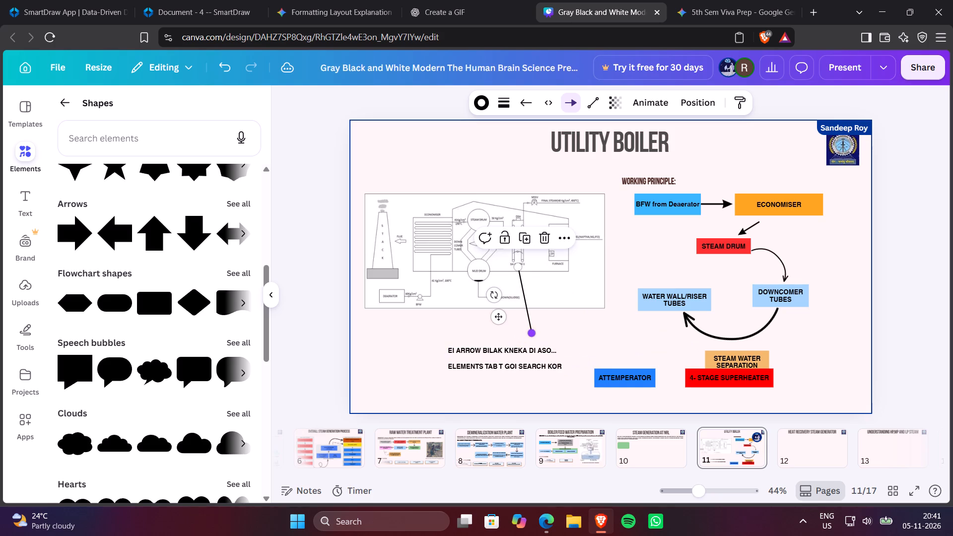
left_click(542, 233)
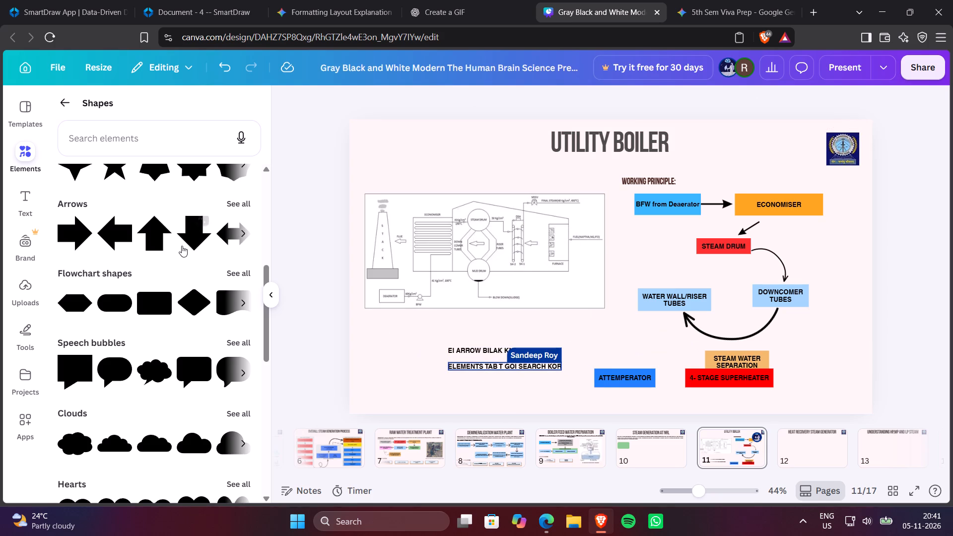
Browse the Lines collection and the remaining shape categories for a curved arrow like those in the flowchart.
scroll(181, 246, "up", 7)
scroll(180, 243, "down", 3)
scroll(180, 243, "up", 4)
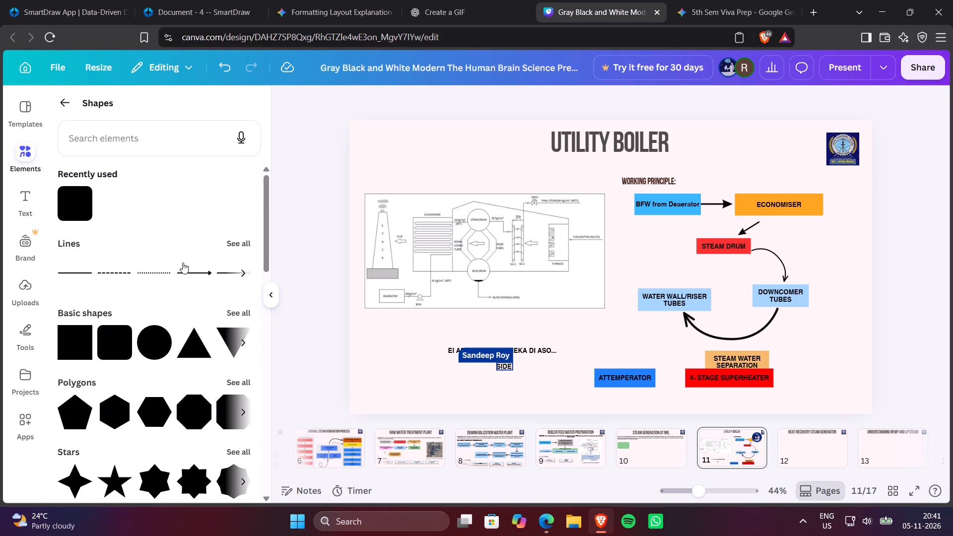
left_click(240, 245)
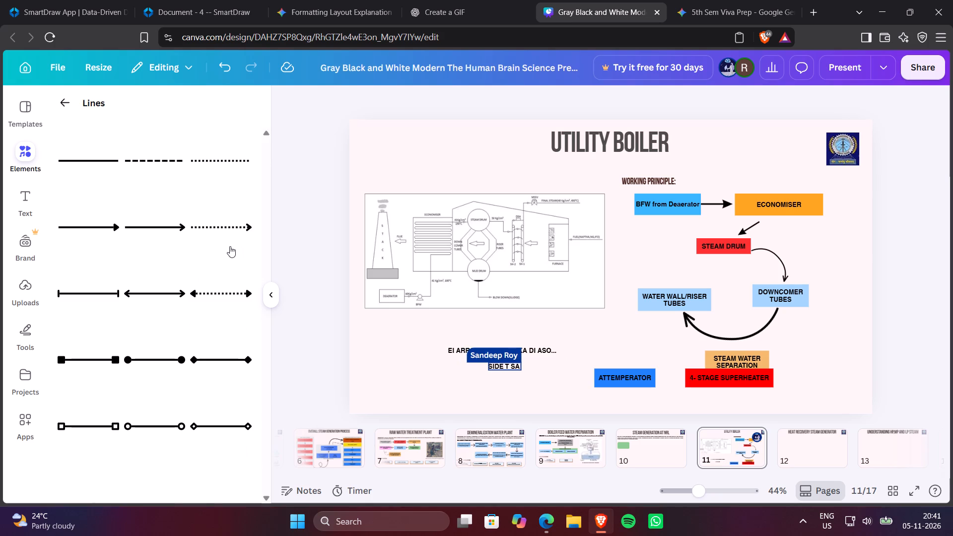
scroll(215, 247, "down", 2)
scroll(214, 247, "up", 3)
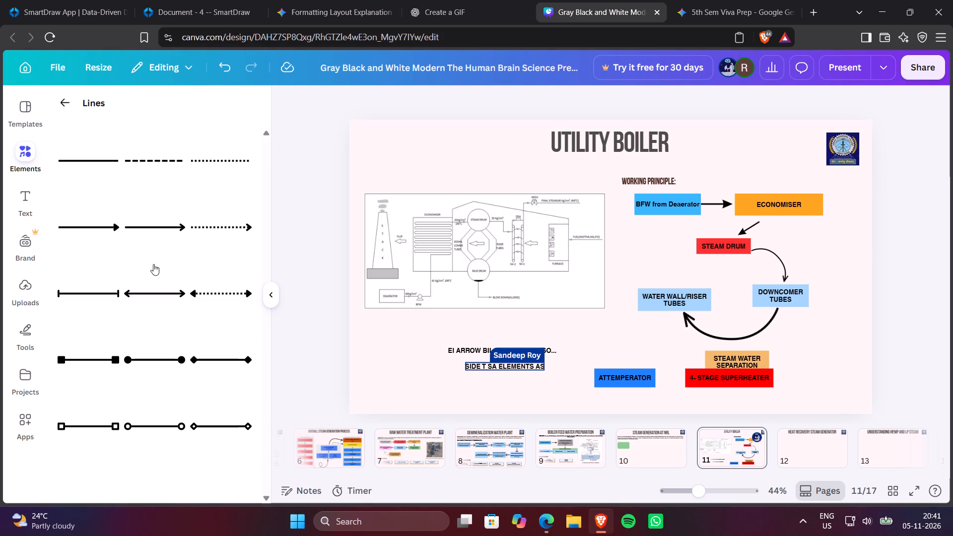
left_click(61, 102)
scroll(144, 267, "down", 4)
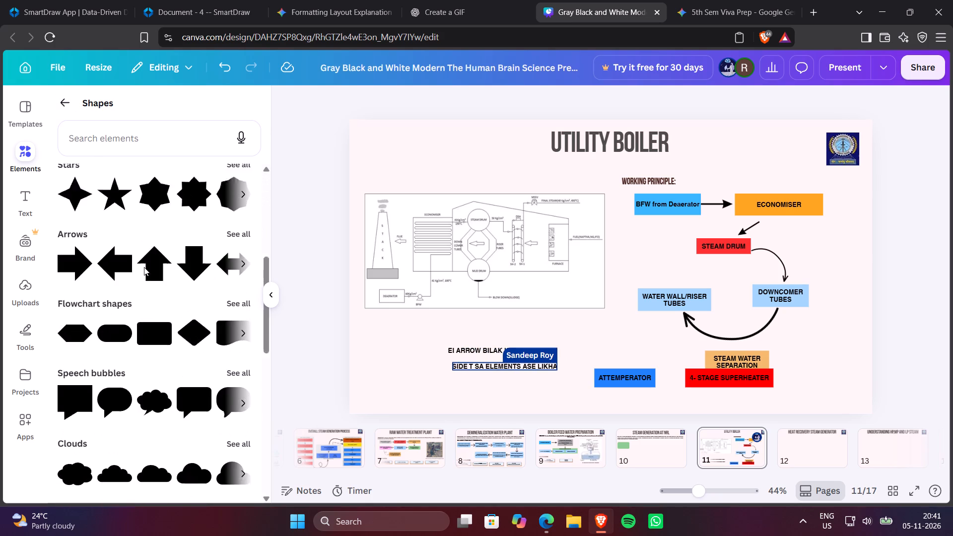
scroll(144, 267, "down", 5)
scroll(144, 267, "up", 3)
scroll(144, 267, "down", 13)
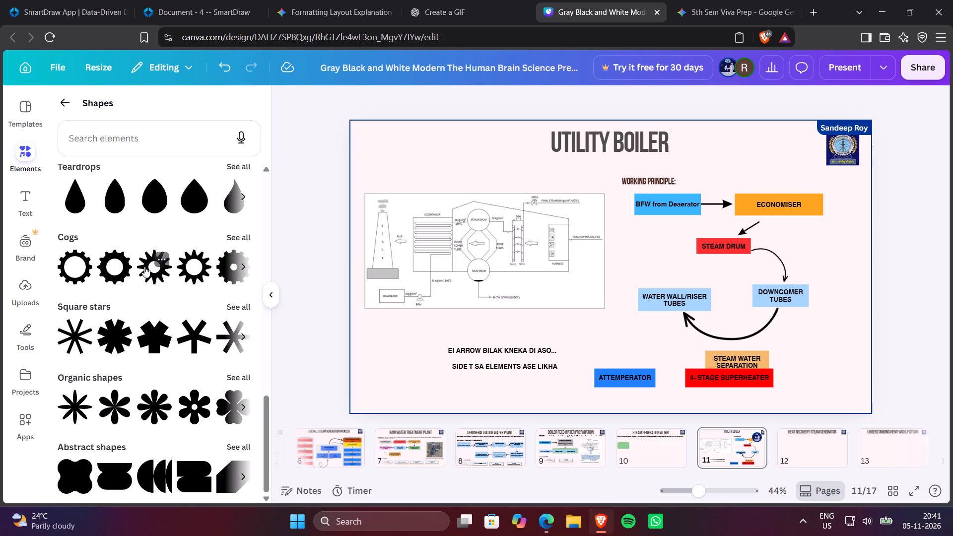
scroll(144, 267, "down", 2)
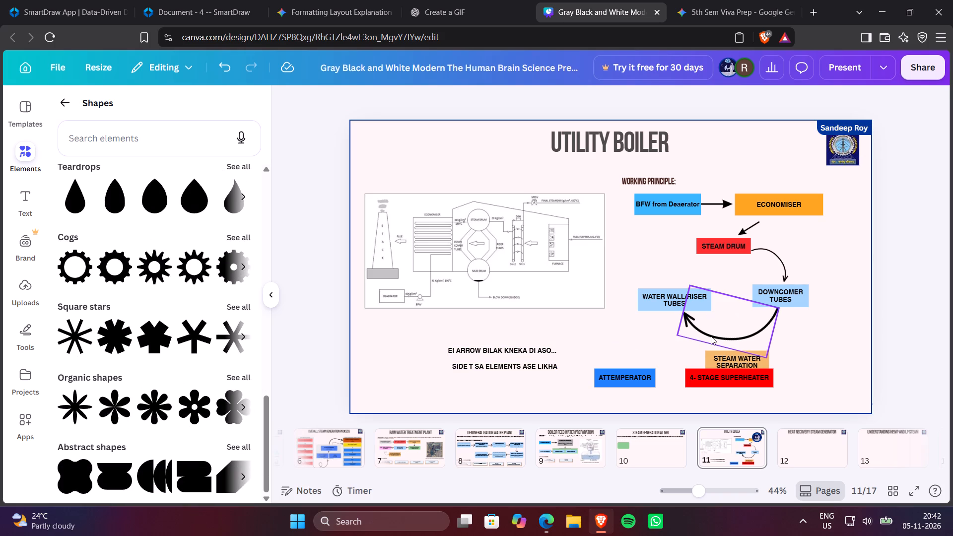
scroll(206, 263, "up", 8)
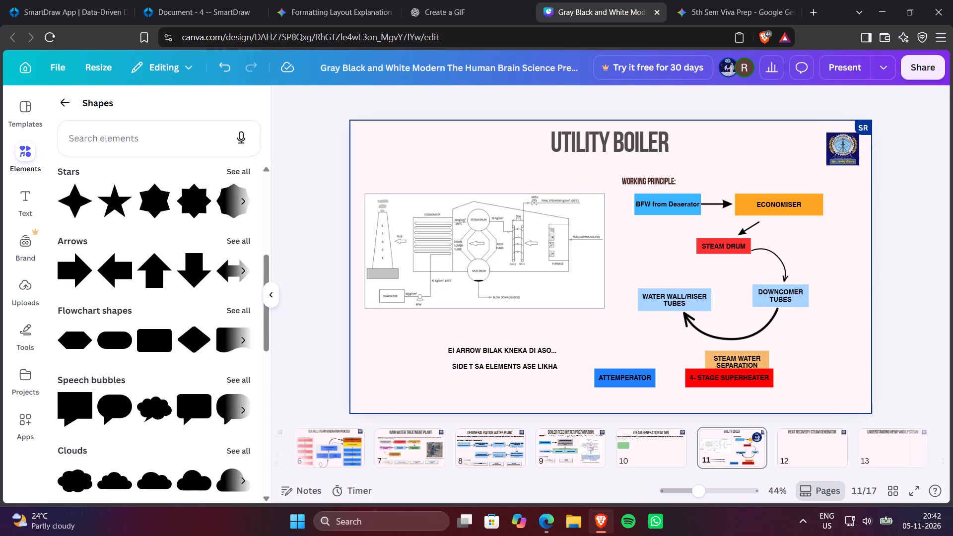
Search the shapes library for "curved line with arrow" and clear the search.
left_click(124, 142)
type("cue")
key("BackSpace")
type("rge")
key("BackSpace")
key("BackSpace")
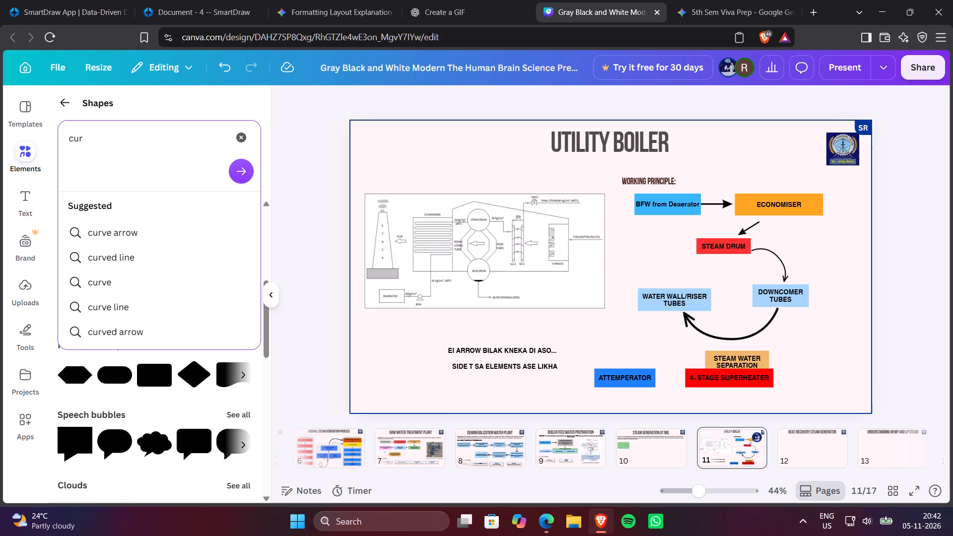
type("ved aer")
key("BackSpace")
key("BackSpace")
type("rrow")
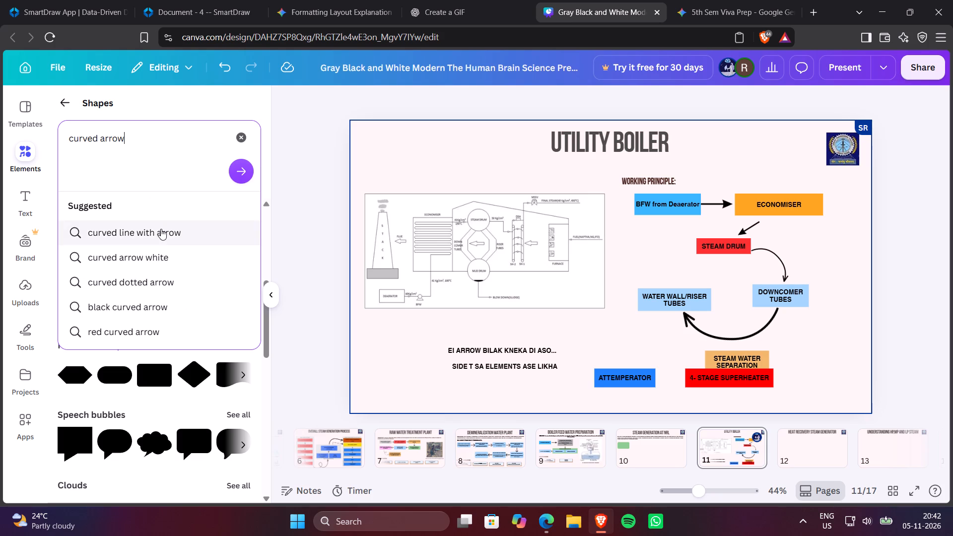
left_click(161, 229)
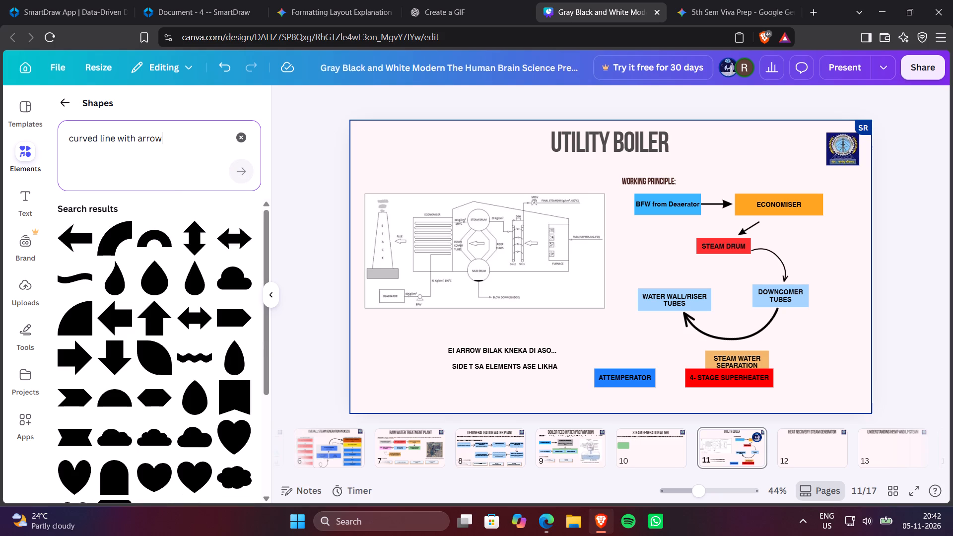
left_click(240, 137)
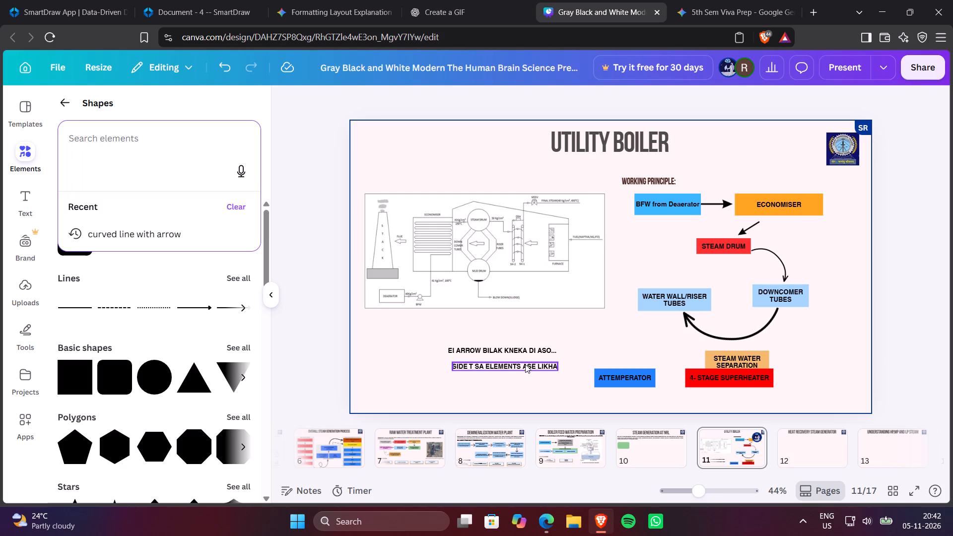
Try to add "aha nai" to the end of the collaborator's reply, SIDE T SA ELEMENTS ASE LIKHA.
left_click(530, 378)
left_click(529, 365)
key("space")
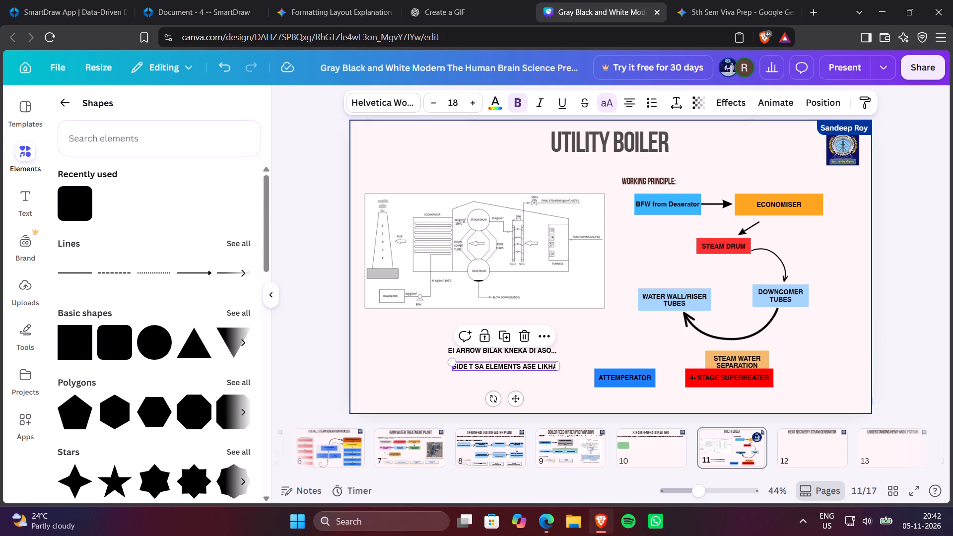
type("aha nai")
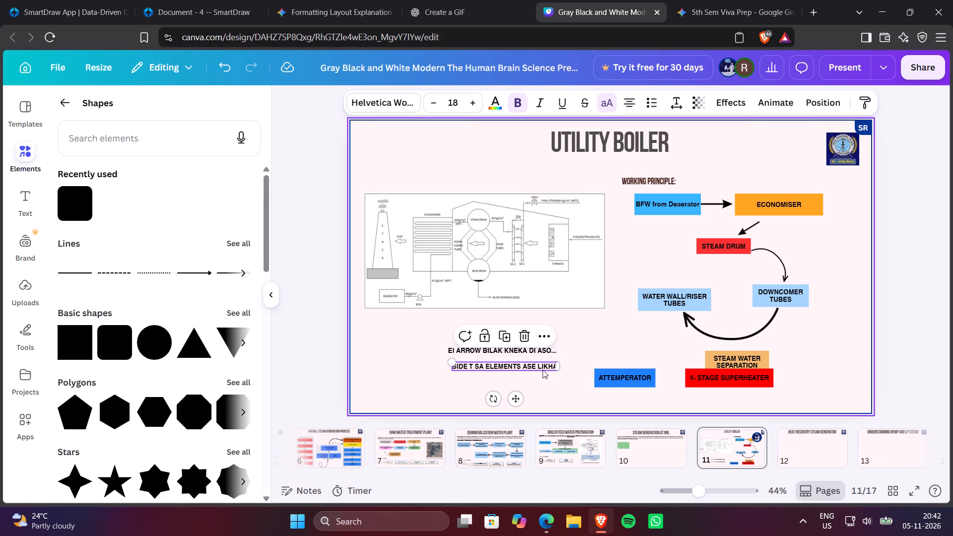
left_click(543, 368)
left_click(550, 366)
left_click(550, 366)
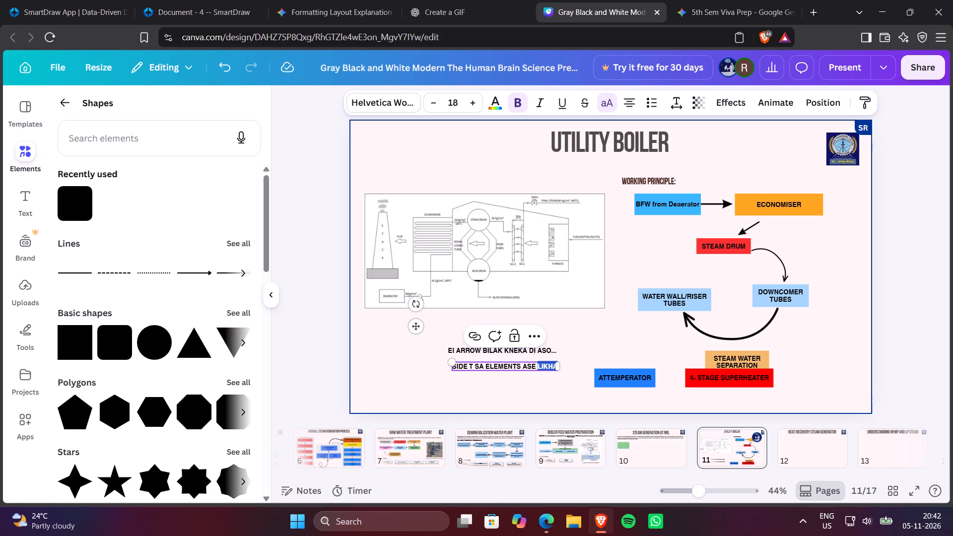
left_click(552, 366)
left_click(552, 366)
Append "aha nai ki maru arrow buli marilu" to the EI ARROW BILAK KNEKA DI ASO message below the boiler diagram.
left_click(539, 346)
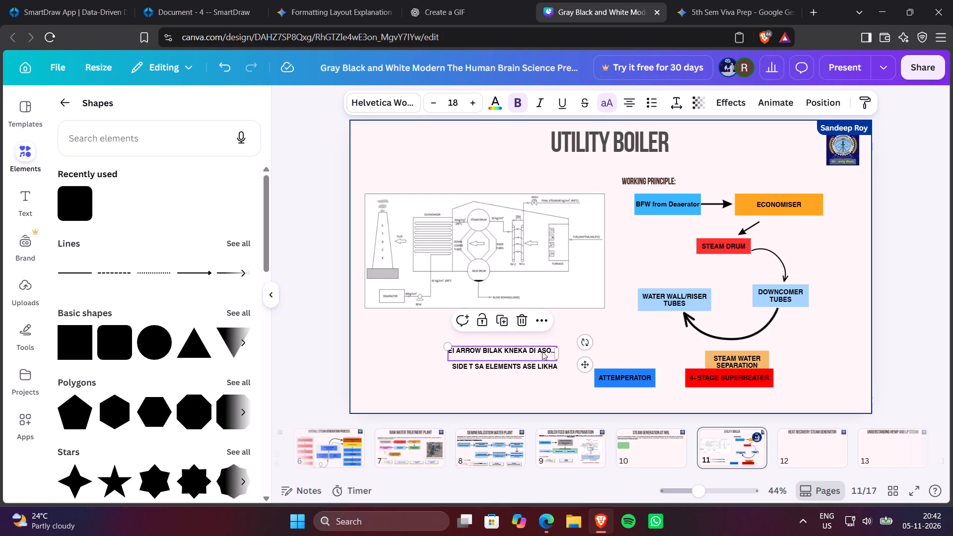
left_click(543, 349)
left_click(552, 349)
key("space")
type("aha")
key("space")
type("nai ki maru arrow bi")
key("BackSpace")
type("uli marilu")
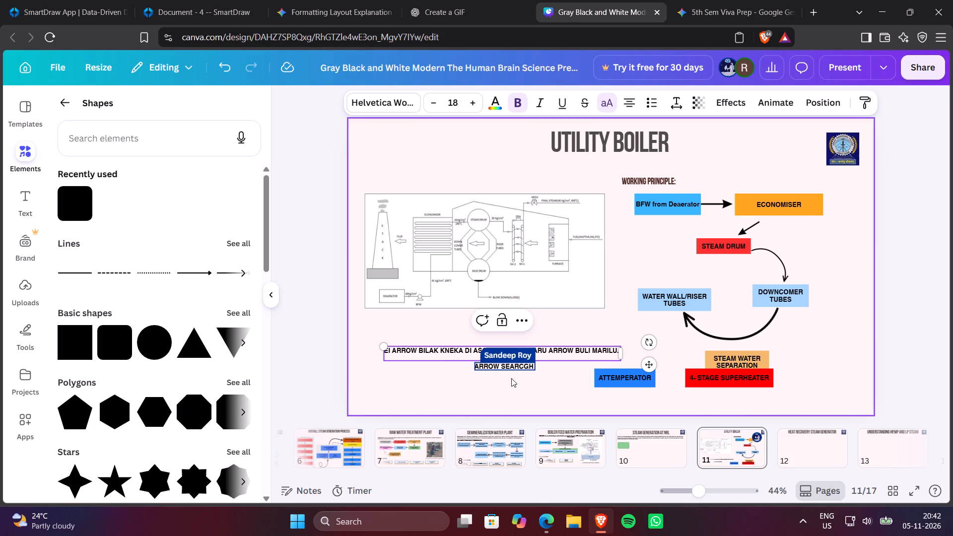
Search the shapes for "arrow" and insert a solid straight line arrow on the Utility Boiler slide.
left_click(179, 145)
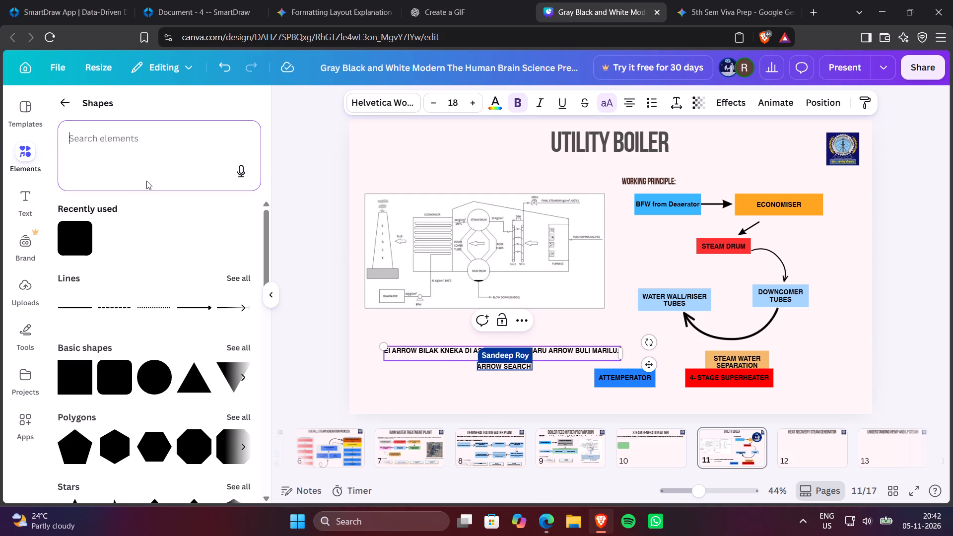
type("arrow")
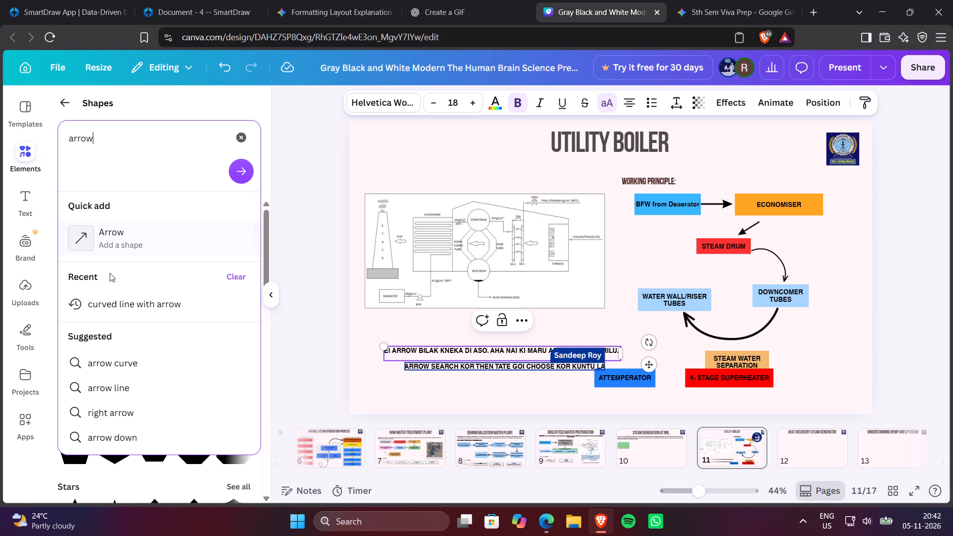
scroll(129, 293, "down", 1)
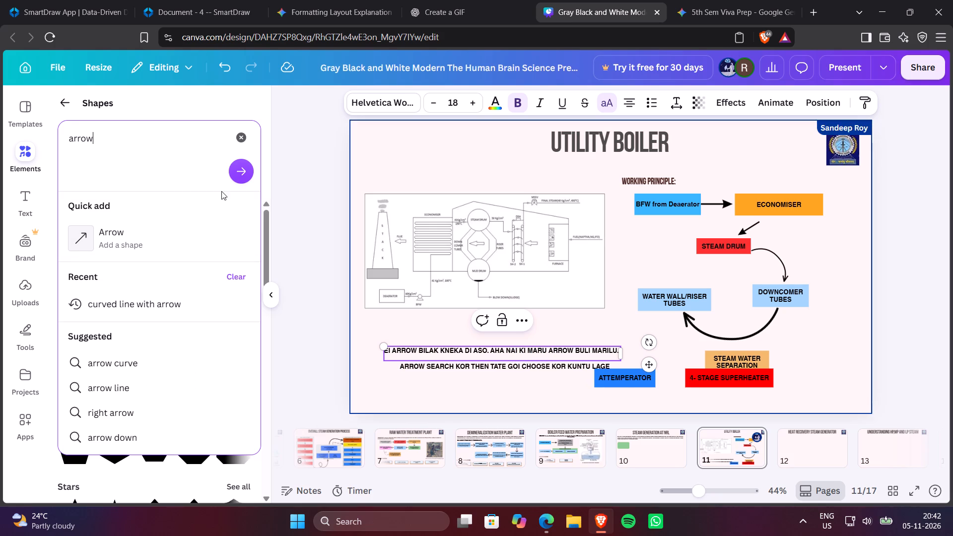
left_click(240, 169)
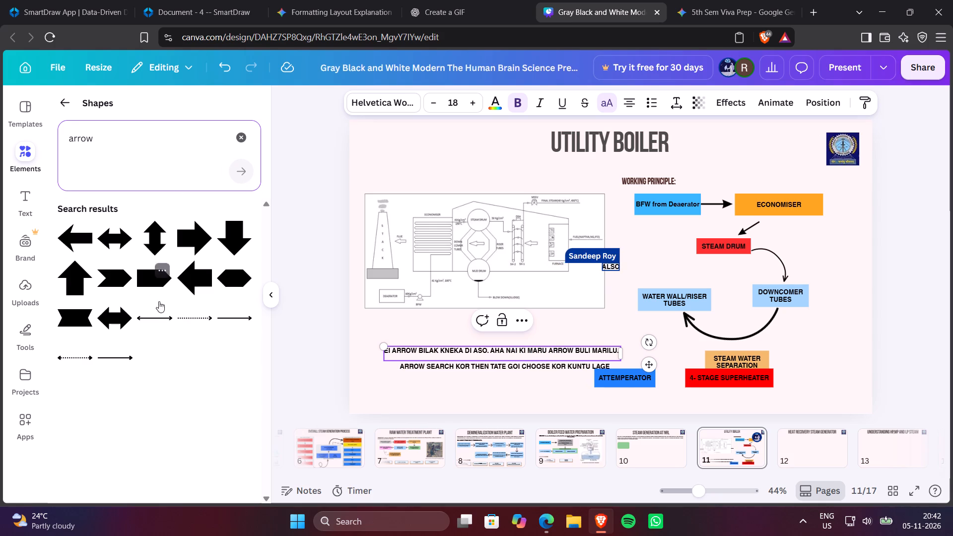
left_click(117, 356)
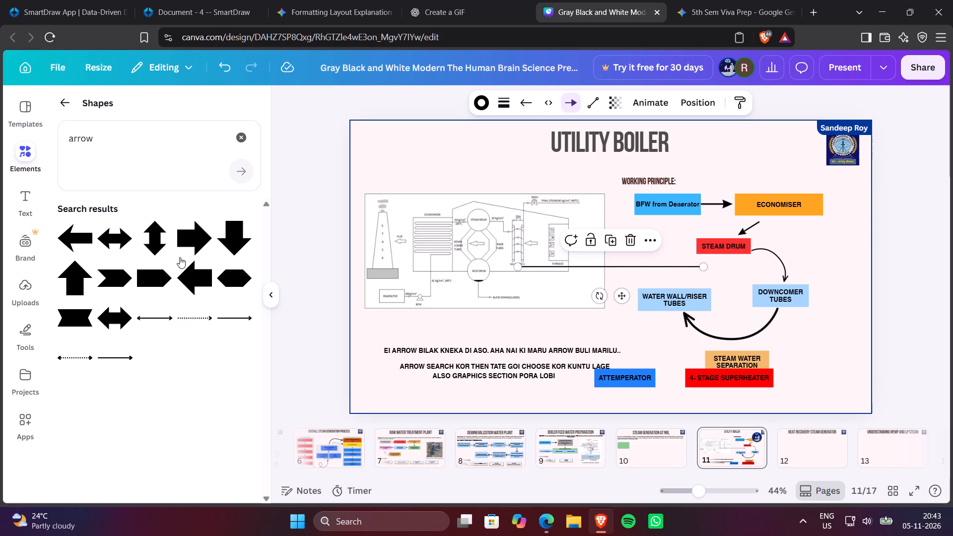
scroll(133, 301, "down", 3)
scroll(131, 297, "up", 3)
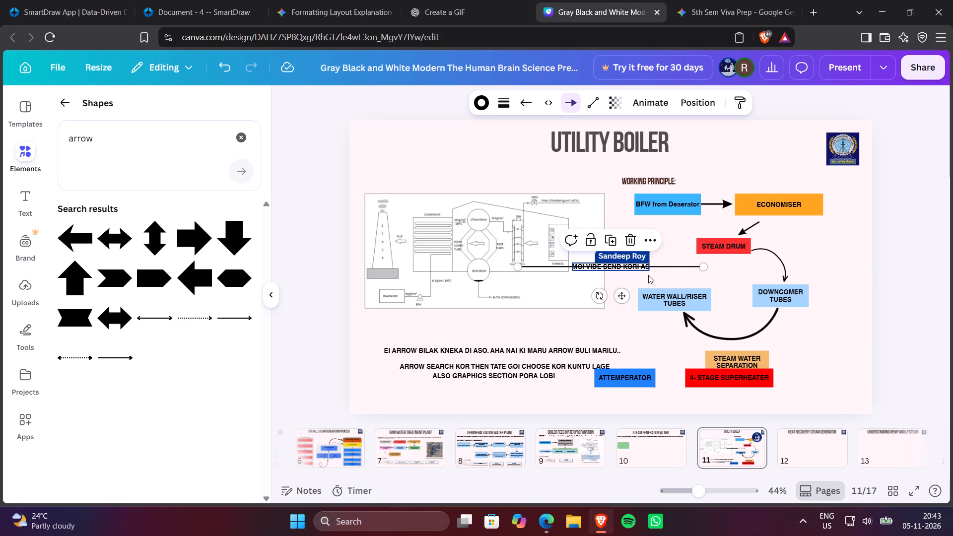
Delete the EI ARROW BILAK, ALSO GRAPHICS SECTION PORA LOBI and ARROW SEARCH KOR chat messages below the boiler diagram.
left_click(528, 353)
left_click(517, 320)
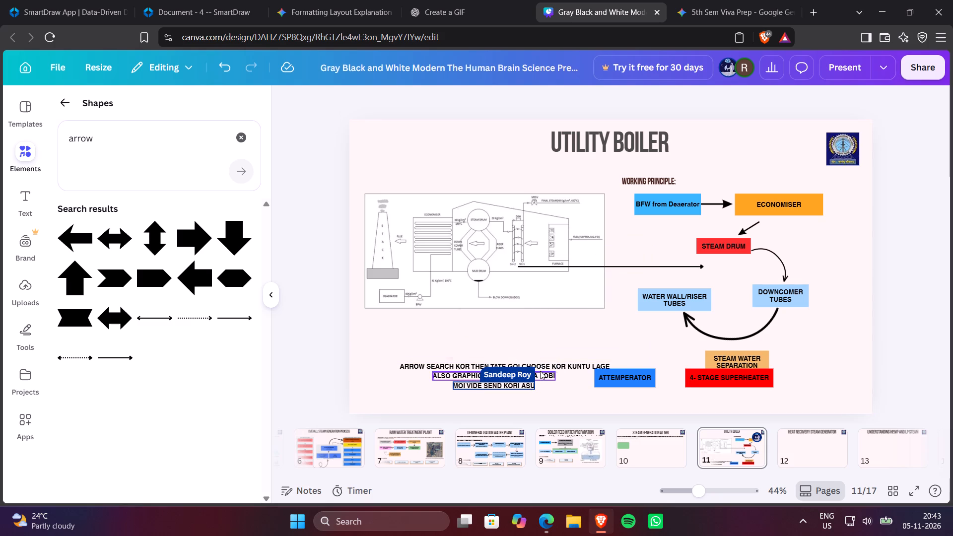
left_click(540, 371)
left_click(513, 345)
left_click(543, 364)
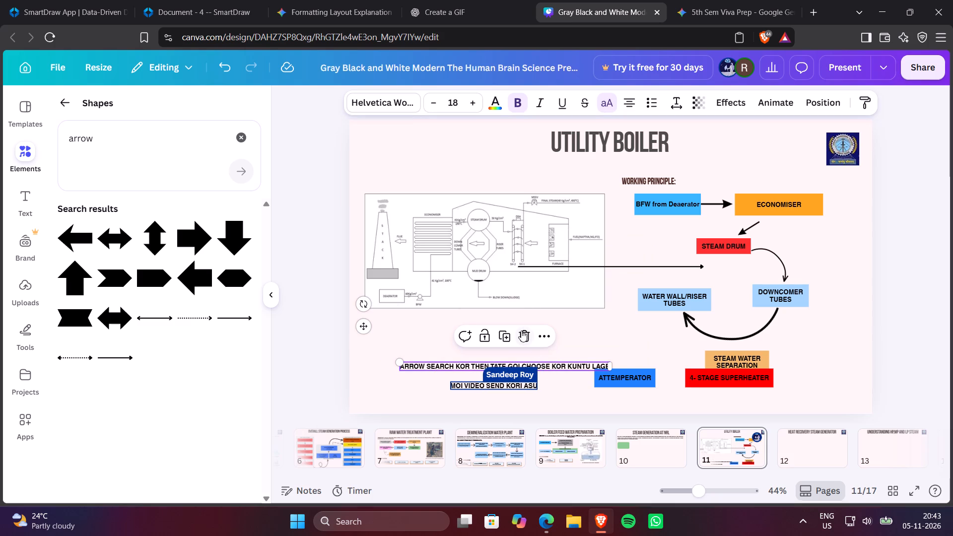
left_click(521, 331)
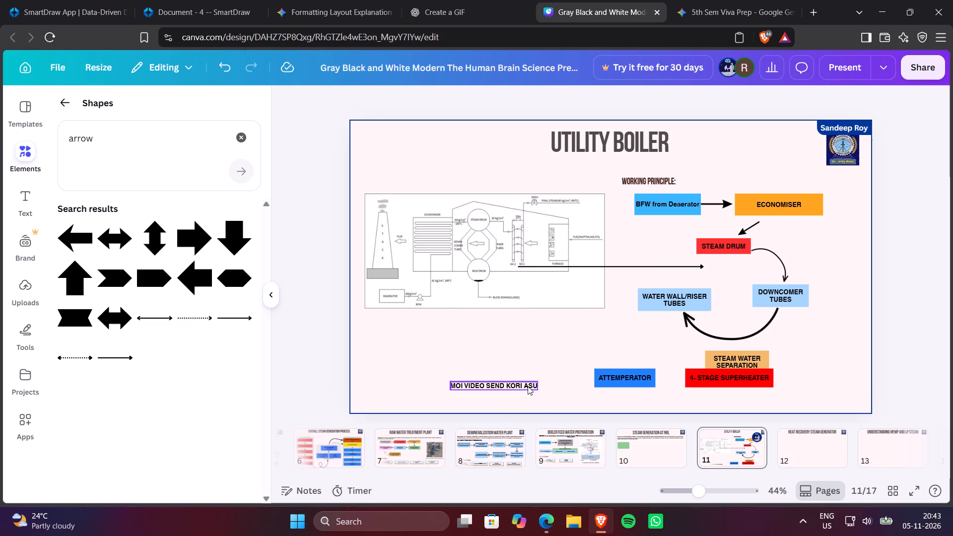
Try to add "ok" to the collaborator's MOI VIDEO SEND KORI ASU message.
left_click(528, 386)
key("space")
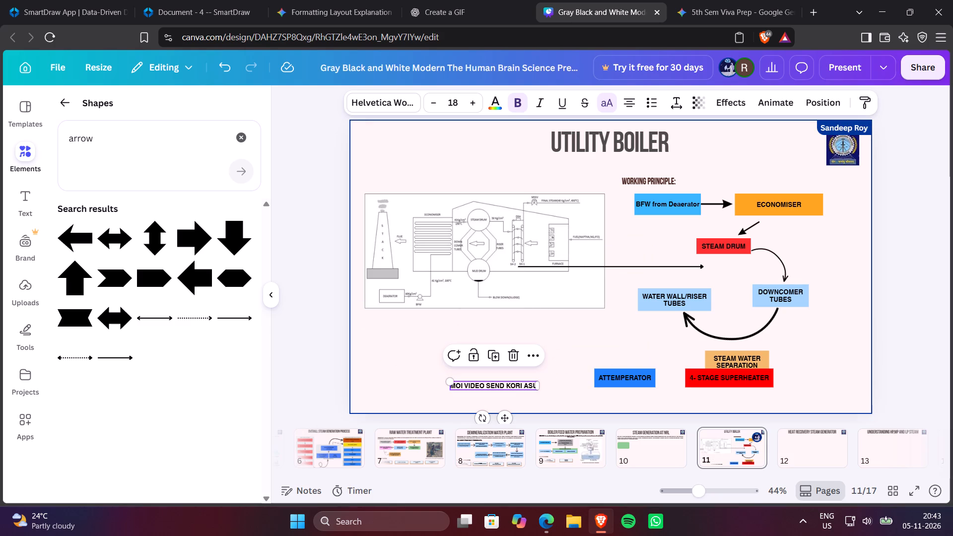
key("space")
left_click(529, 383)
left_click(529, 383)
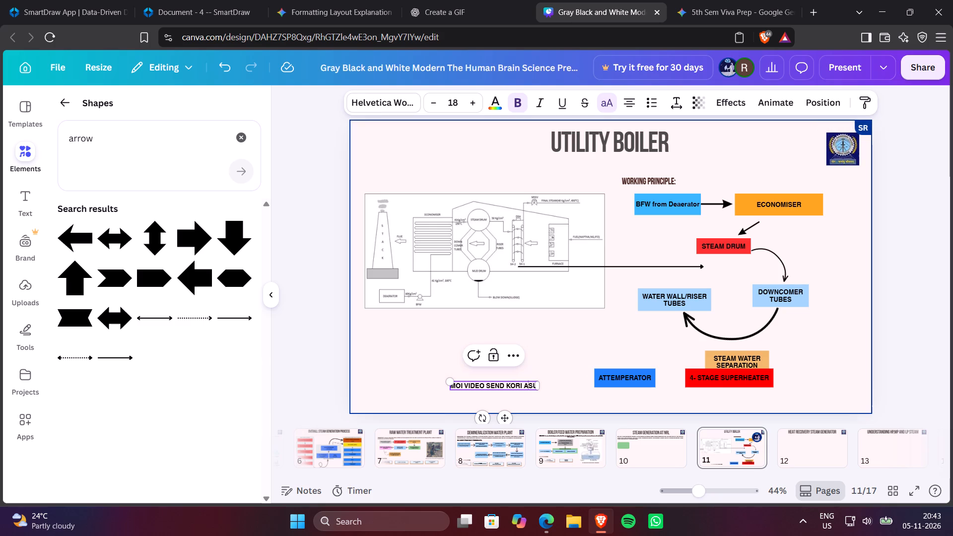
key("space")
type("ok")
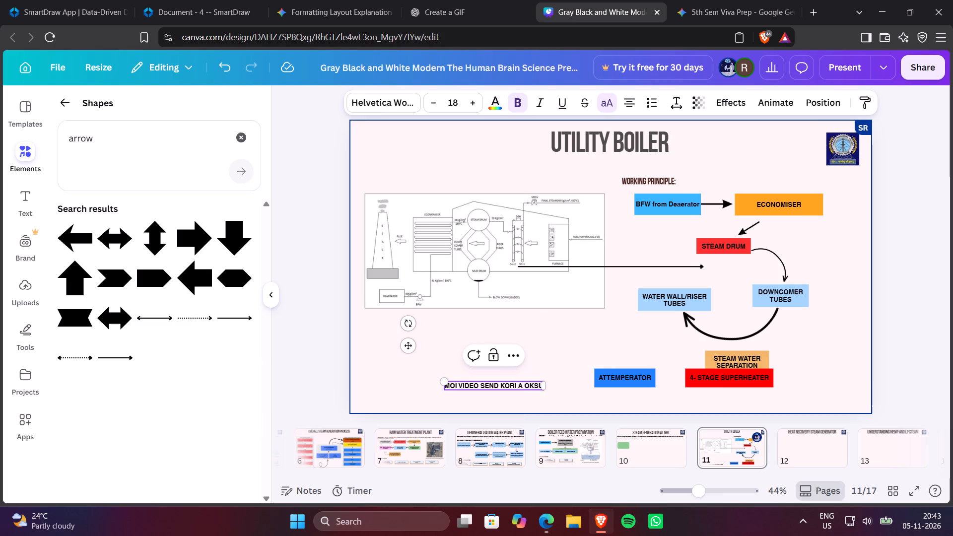
Delete the remaining MOI VIDEO SEND chat message from the Utility Boiler slide.
left_click(512, 352)
left_click(568, 387)
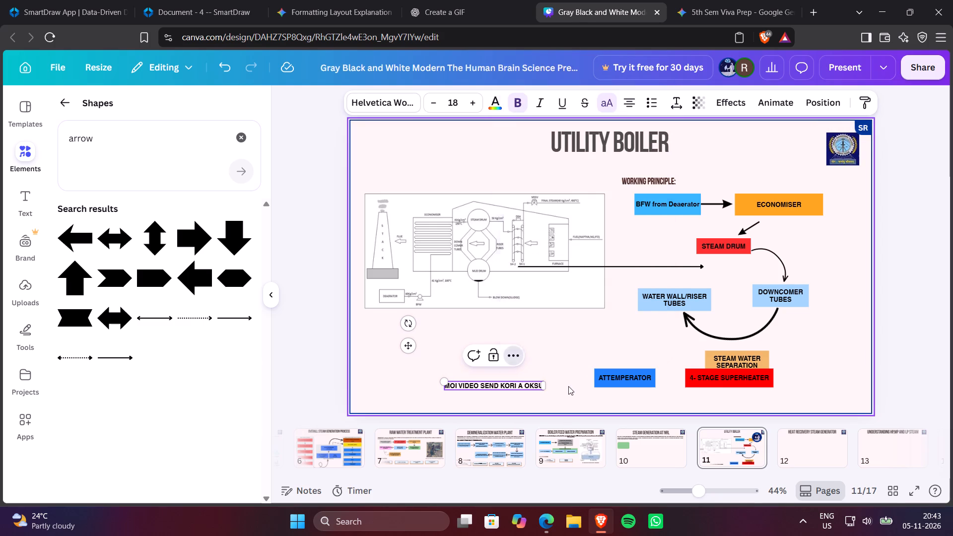
left_click(515, 383)
left_click(513, 353)
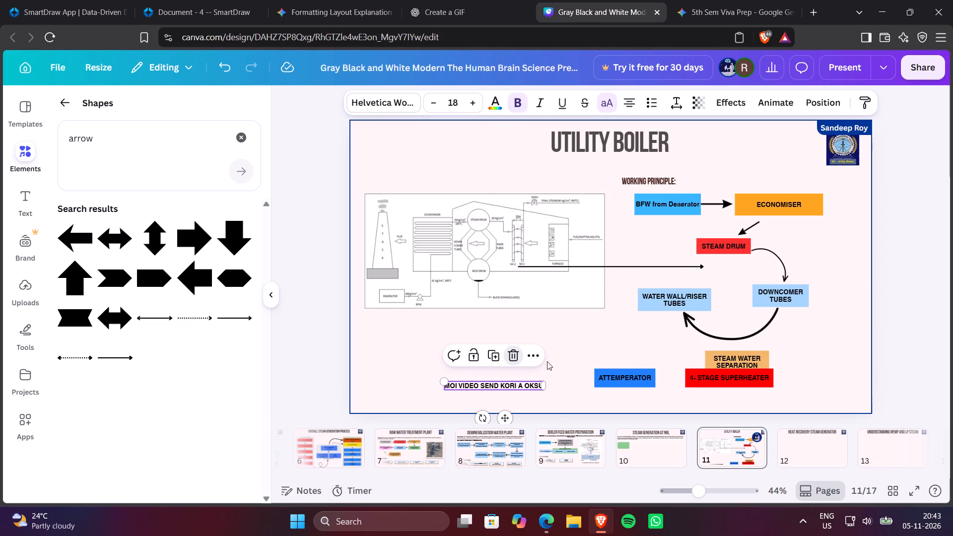
Delete the long straight arrow that crosses from the boiler diagram into the flowchart.
left_click(614, 264)
left_click(629, 244)
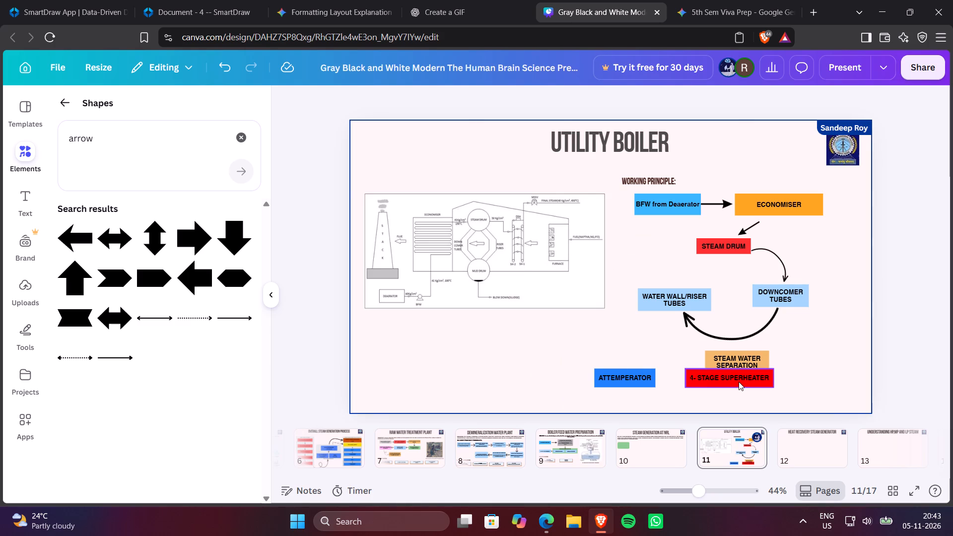
left_click(646, 444)
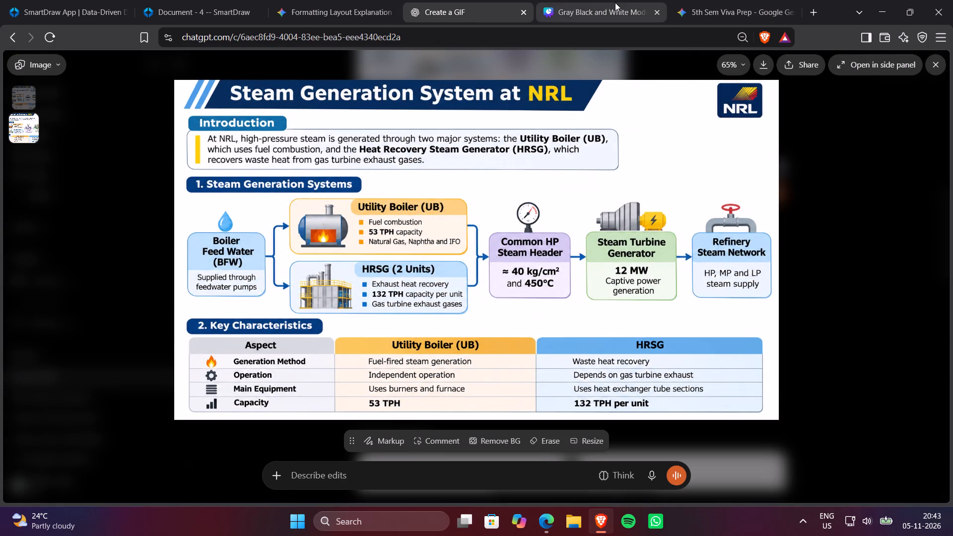
left_click(615, 2)
Move the original green rectangle a little lower below the intro paragraph and enlarge it into a roughly square box.
left_click(499, 231)
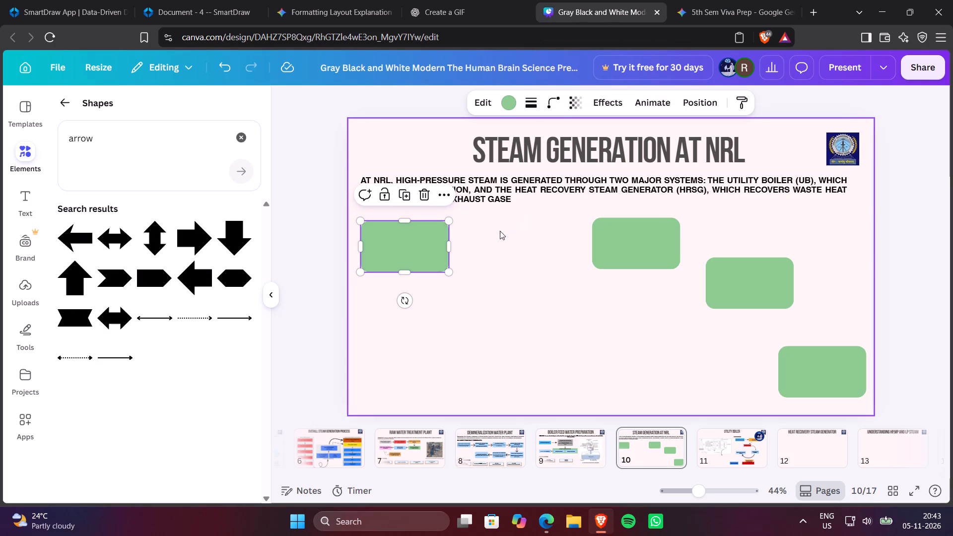
left_click_drag(420, 241, 417, 273)
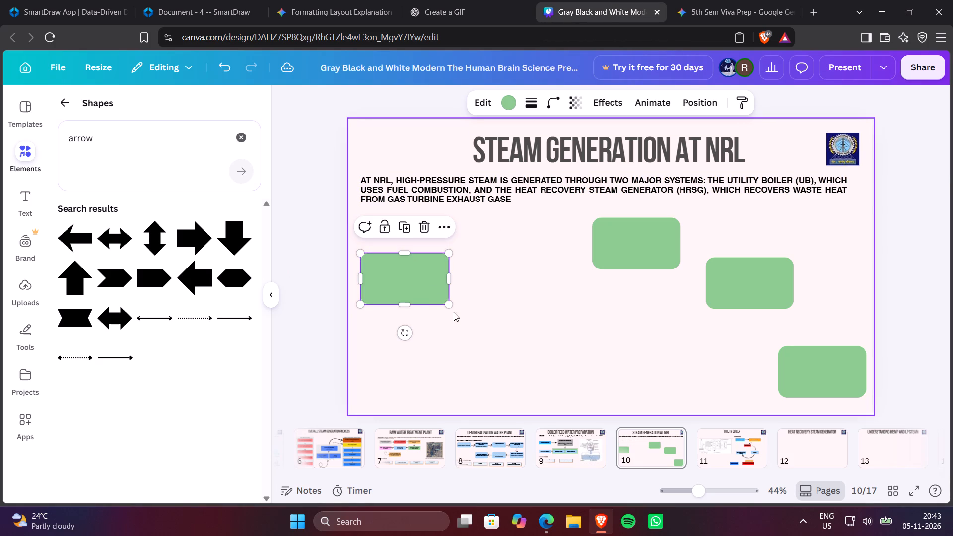
left_click_drag(404, 302, 401, 332)
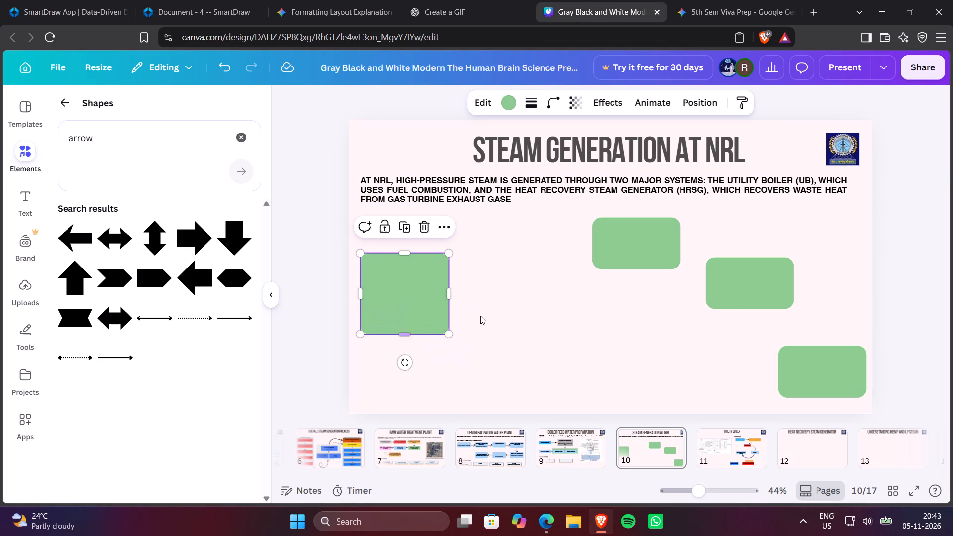
left_click_drag(447, 294, 463, 296)
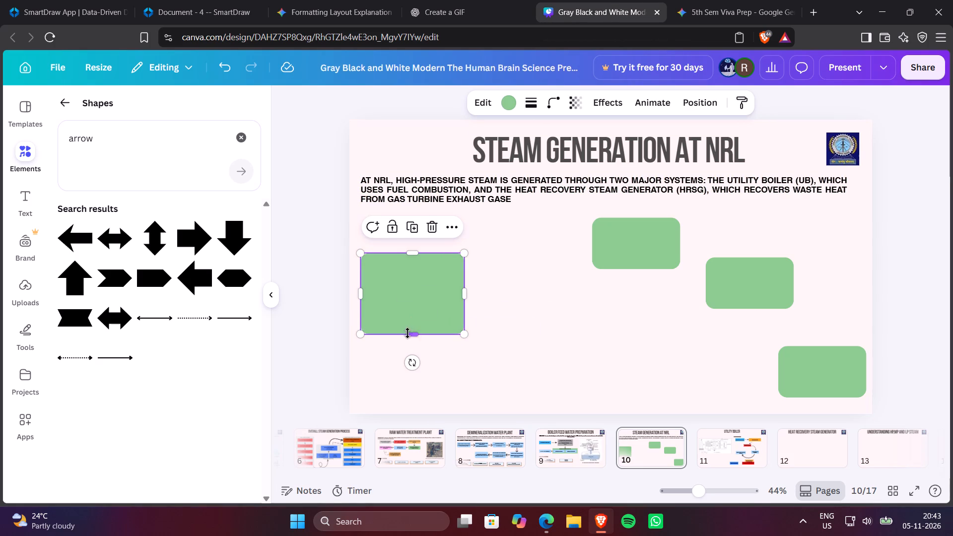
left_click_drag(410, 335, 407, 356)
left_click(415, 317)
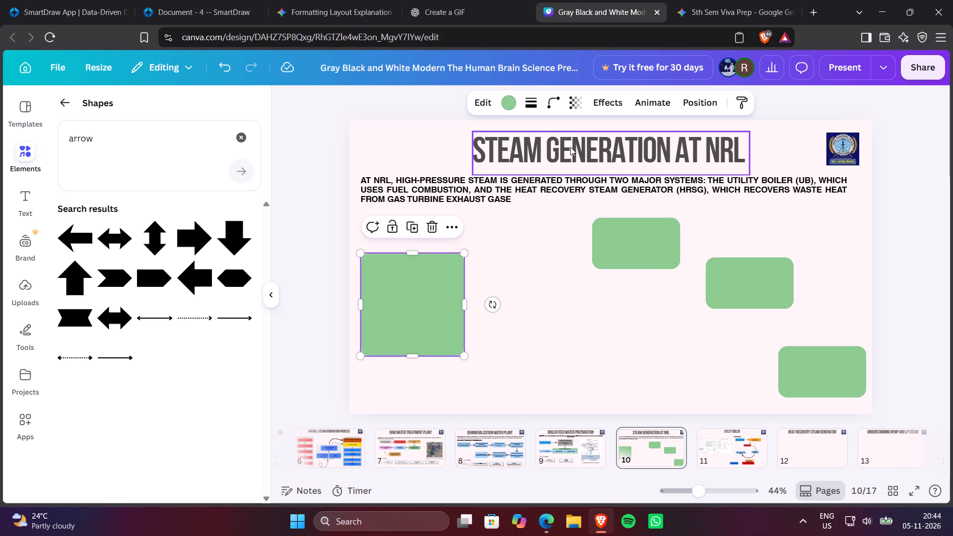
Recolour the enlarged box light grey after trying light blue and red.
left_click(516, 98)
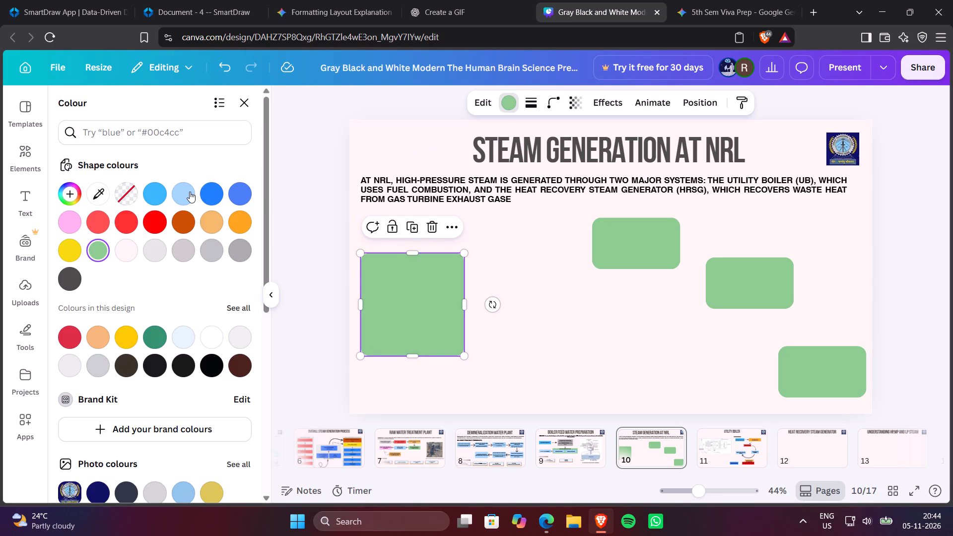
left_click(189, 193)
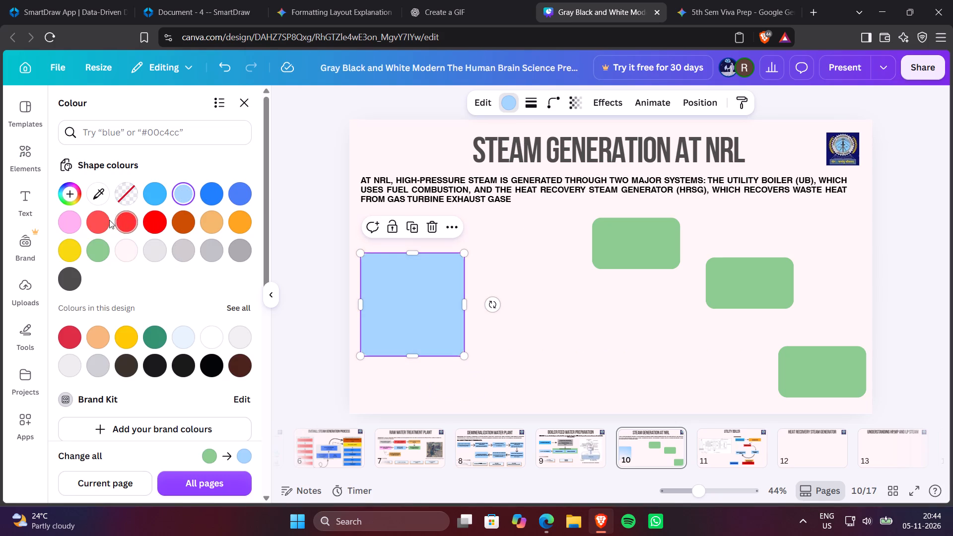
left_click(95, 220)
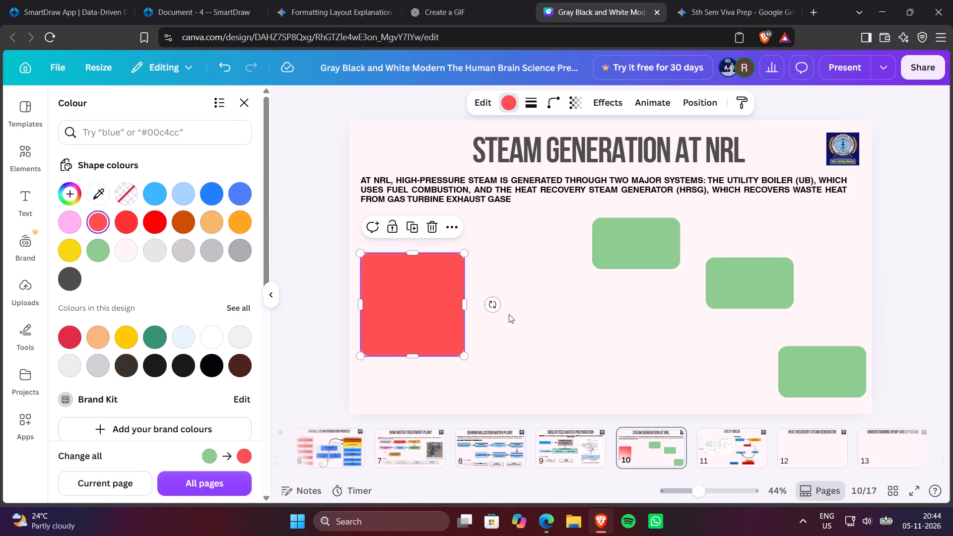
left_click(92, 369)
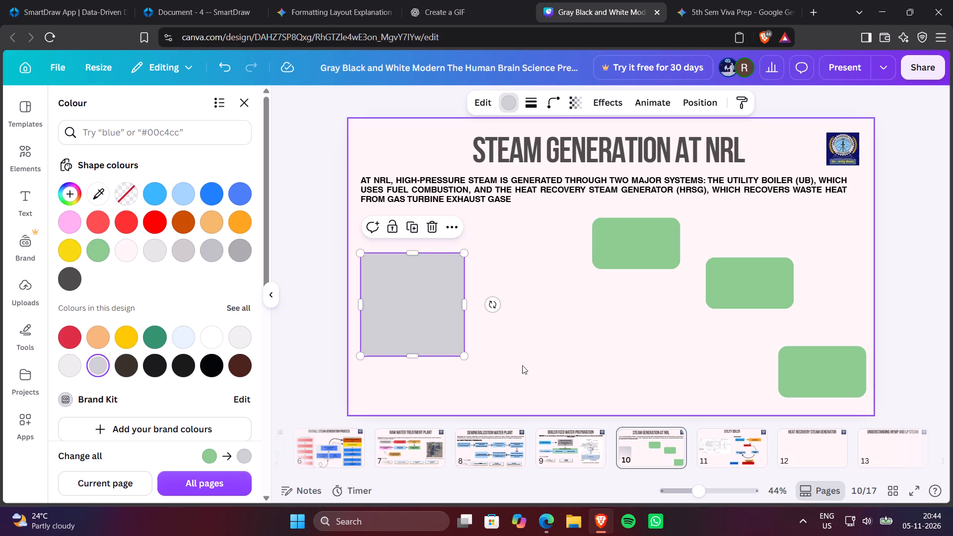
left_click(522, 365)
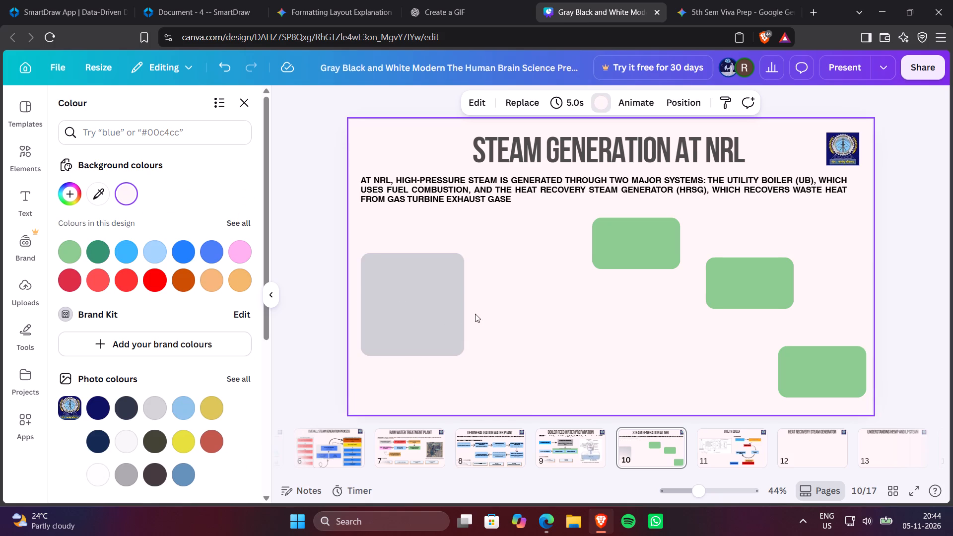
left_click(427, 220)
Copy the RAW WATER TREATMENT PLANT title from slide 7 and paste it onto the Steam Generation at NRL slide.
left_click(414, 451)
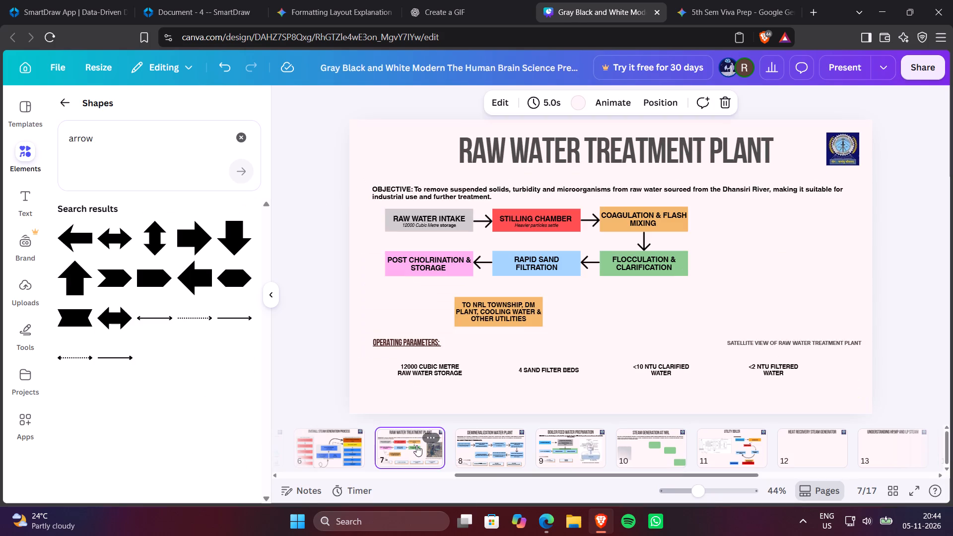
left_click(496, 156)
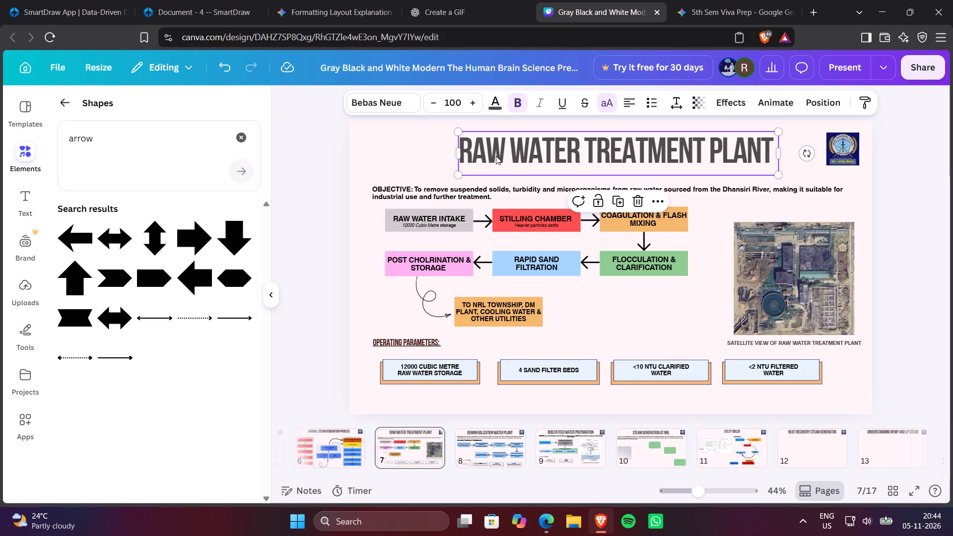
right_click(496, 156)
left_click(513, 170)
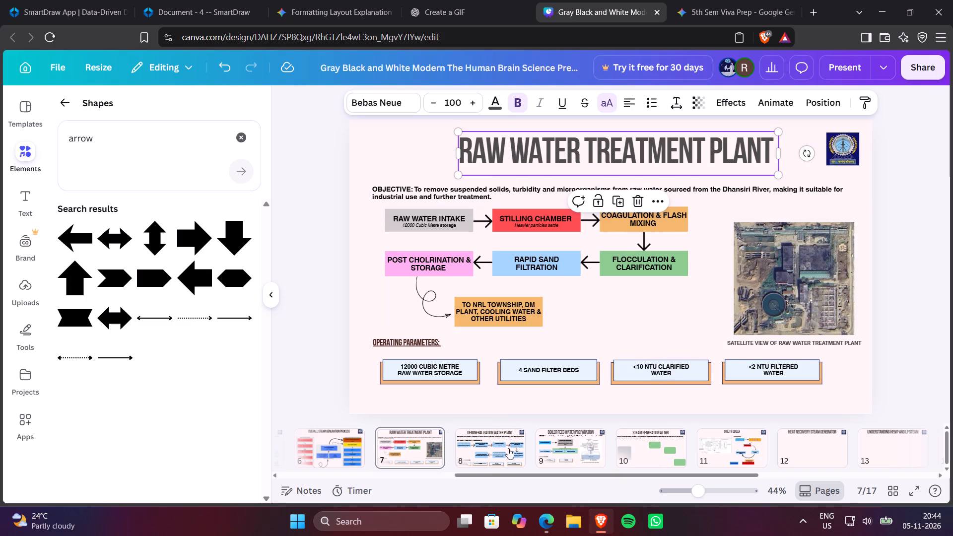
left_click(493, 452)
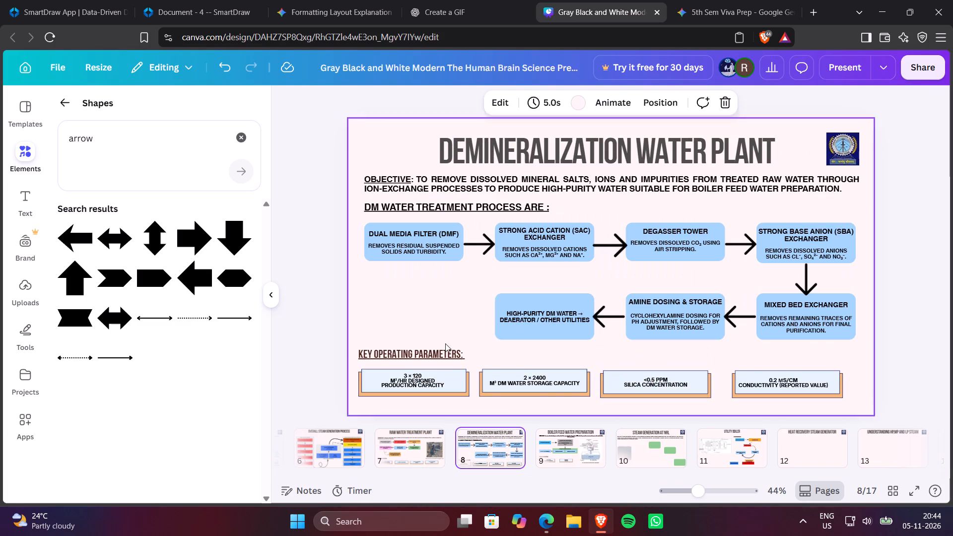
left_click(566, 440)
left_click(662, 448)
right_click(471, 229)
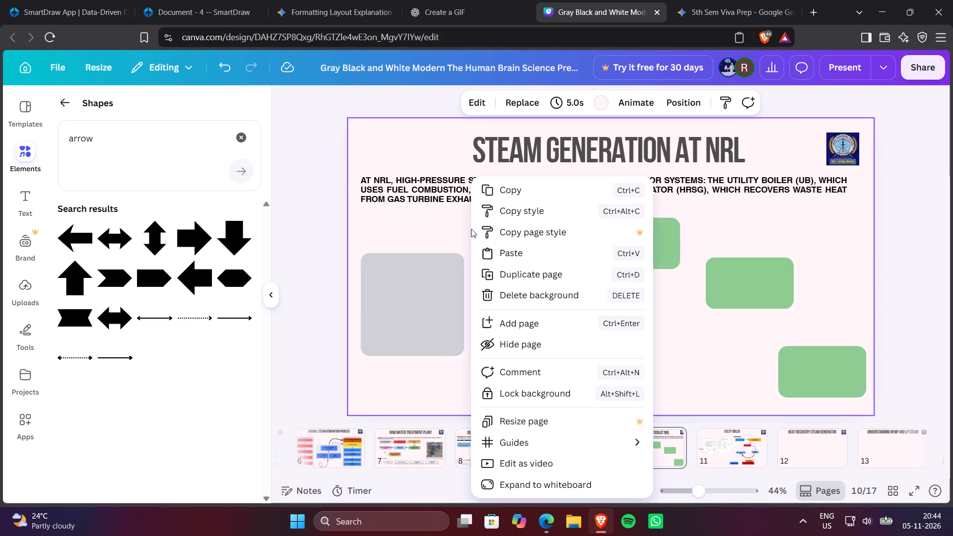
left_click(499, 248)
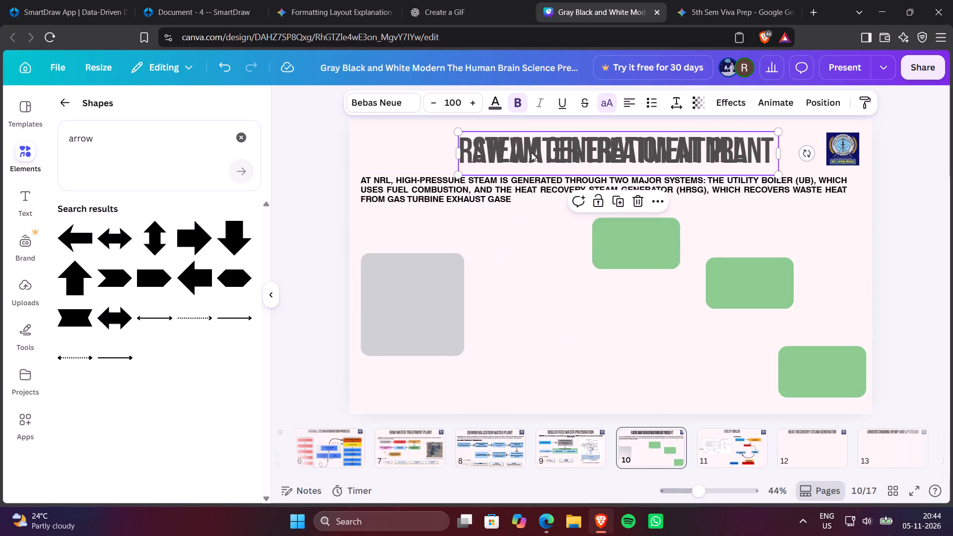
Move the pasted RAW WATER TREATMENT PLANT title below the intro paragraph, just above the grey box.
left_click_drag(531, 152, 529, 171)
left_click(529, 171)
left_click(501, 229)
left_click_drag(516, 177, 500, 205)
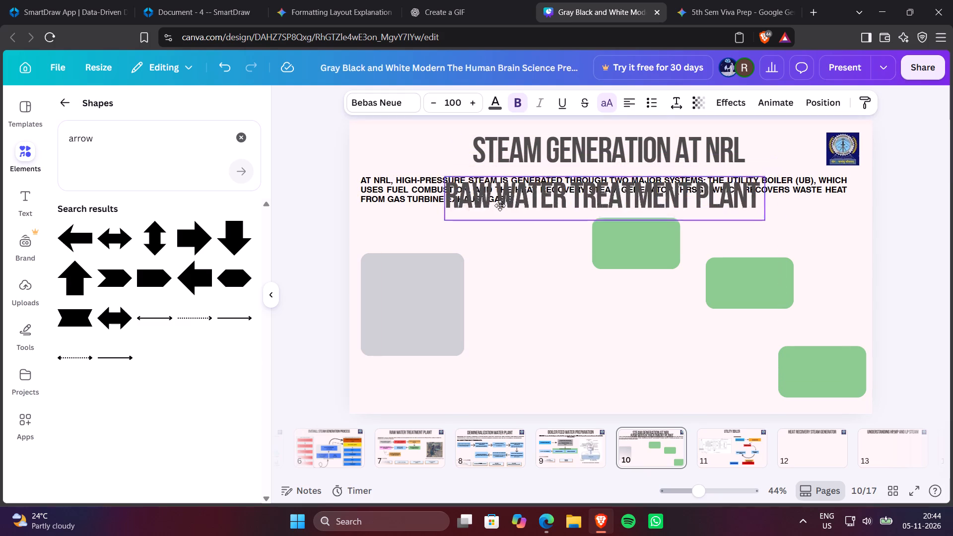
left_click_drag(500, 205, 413, 229)
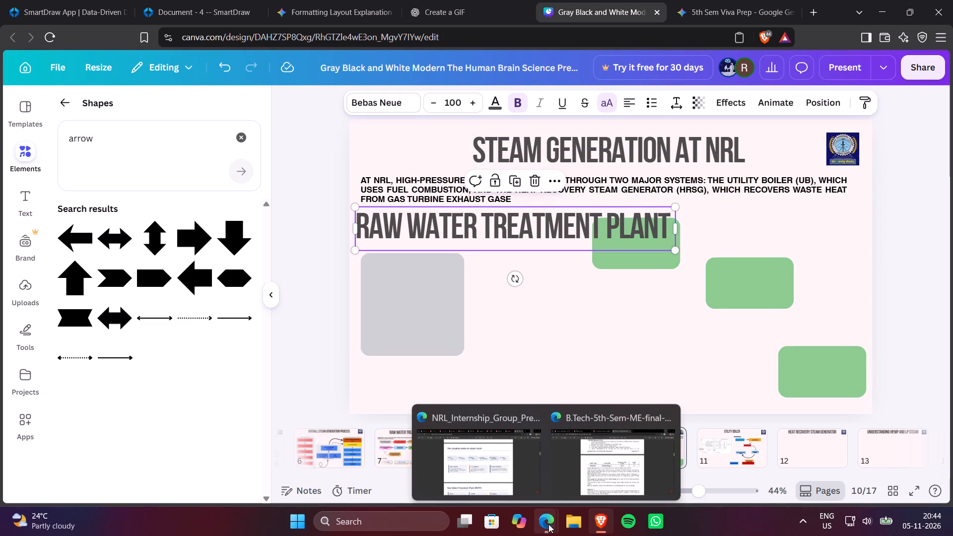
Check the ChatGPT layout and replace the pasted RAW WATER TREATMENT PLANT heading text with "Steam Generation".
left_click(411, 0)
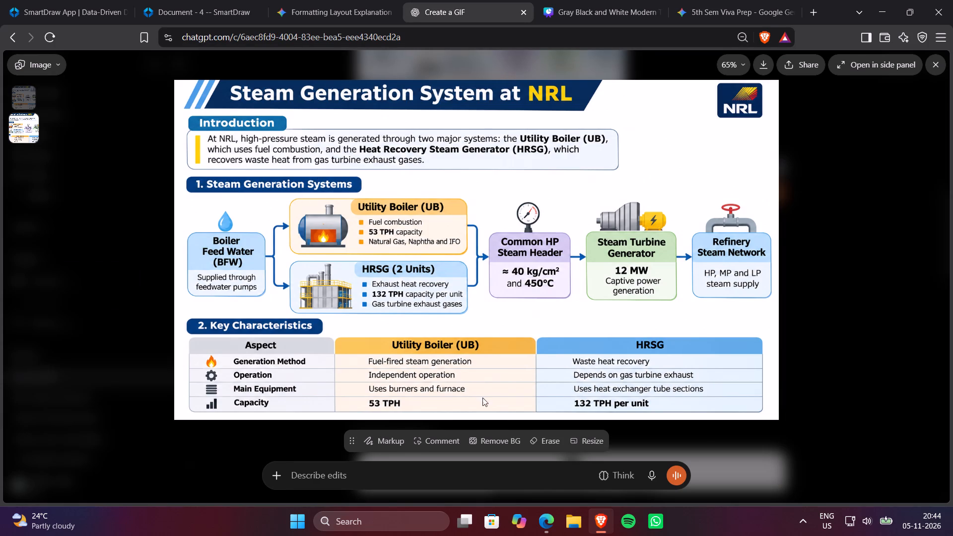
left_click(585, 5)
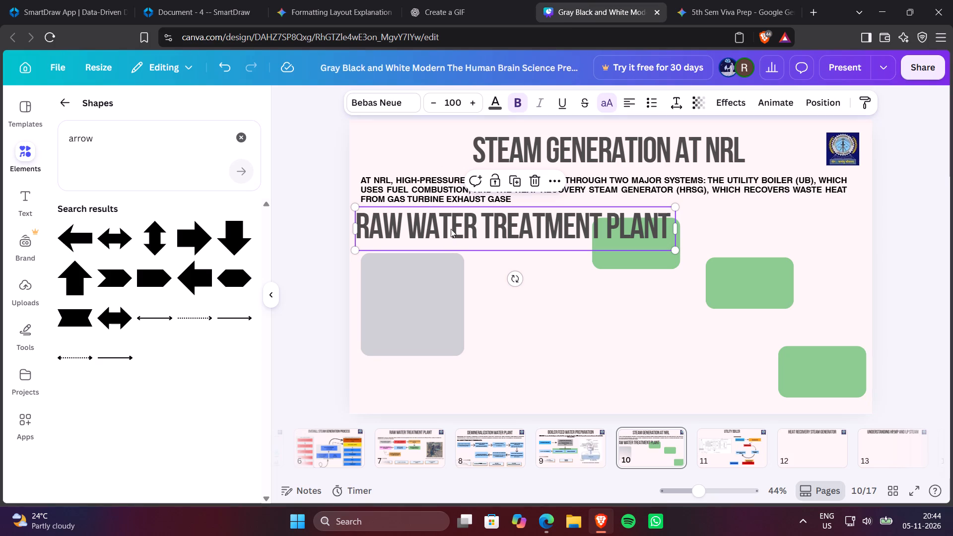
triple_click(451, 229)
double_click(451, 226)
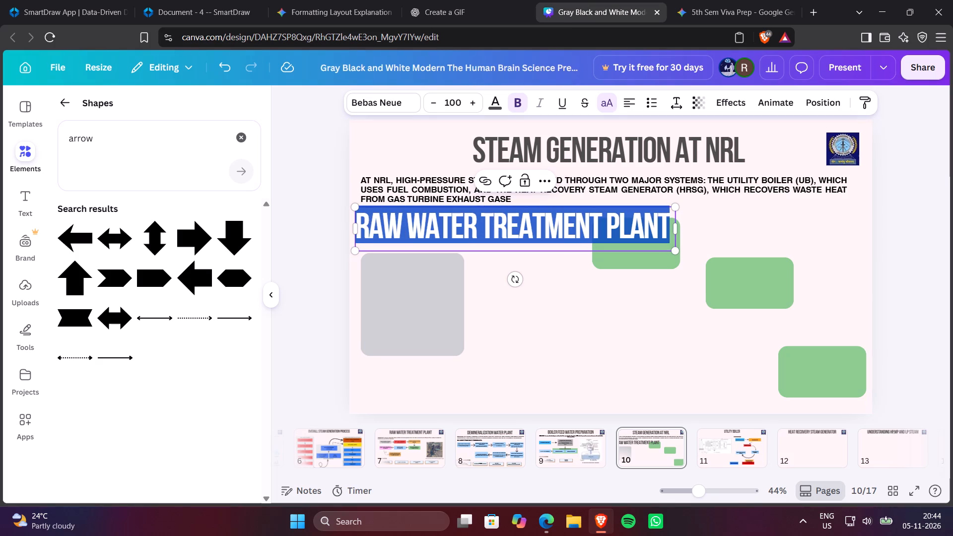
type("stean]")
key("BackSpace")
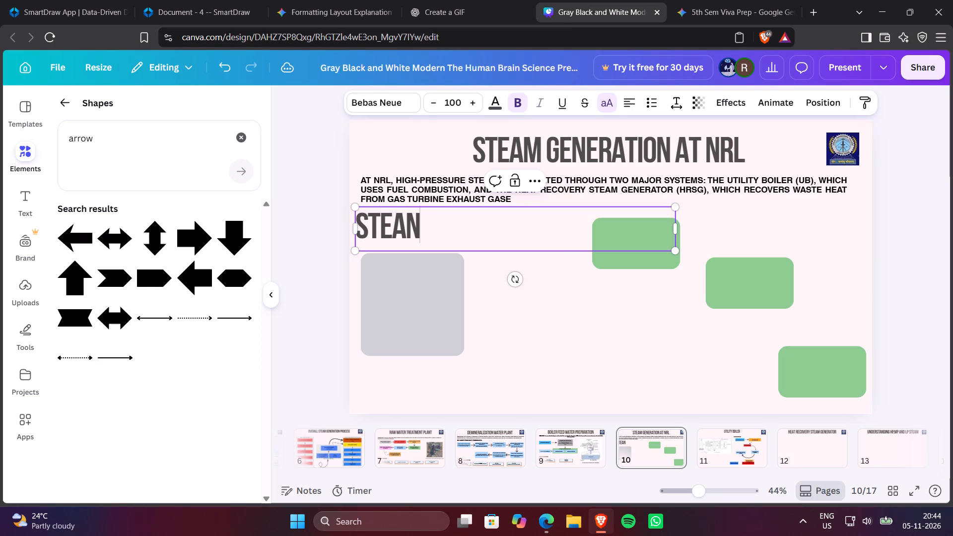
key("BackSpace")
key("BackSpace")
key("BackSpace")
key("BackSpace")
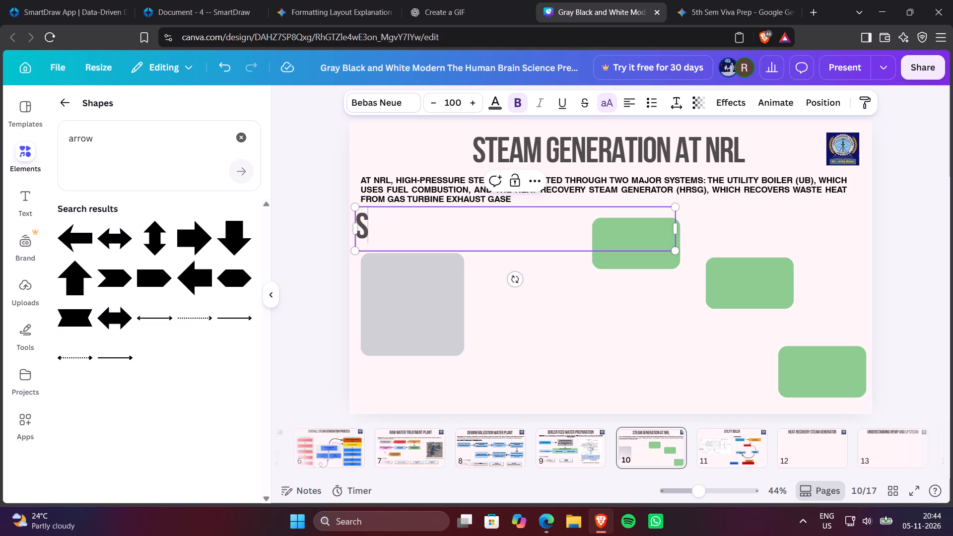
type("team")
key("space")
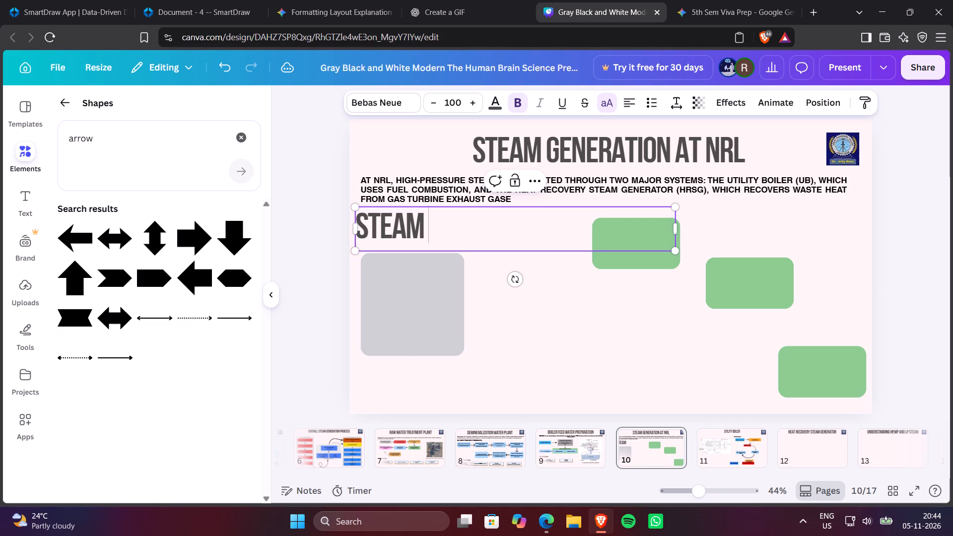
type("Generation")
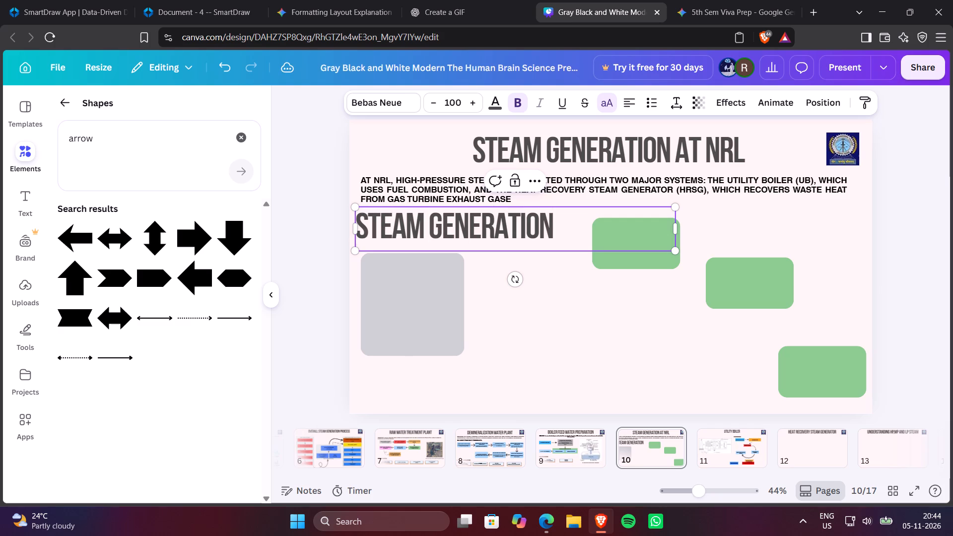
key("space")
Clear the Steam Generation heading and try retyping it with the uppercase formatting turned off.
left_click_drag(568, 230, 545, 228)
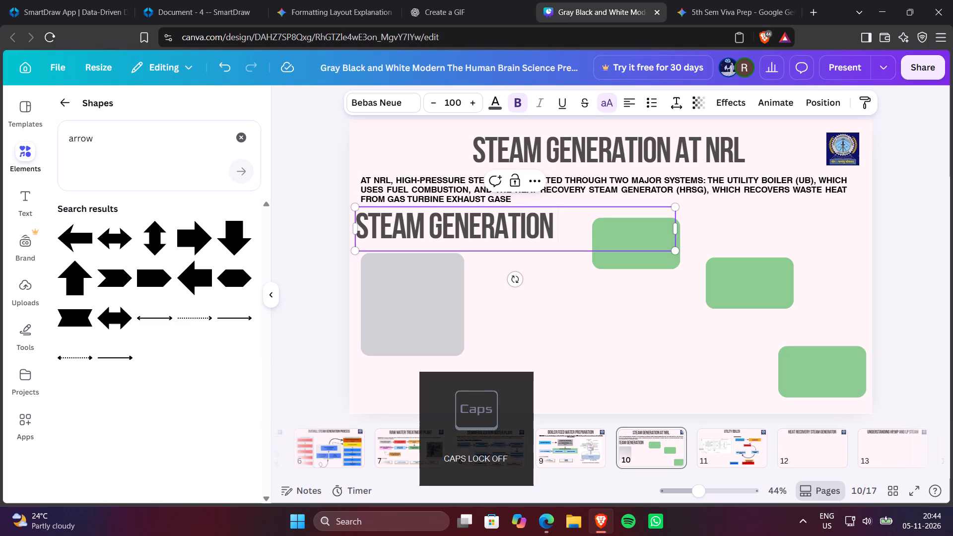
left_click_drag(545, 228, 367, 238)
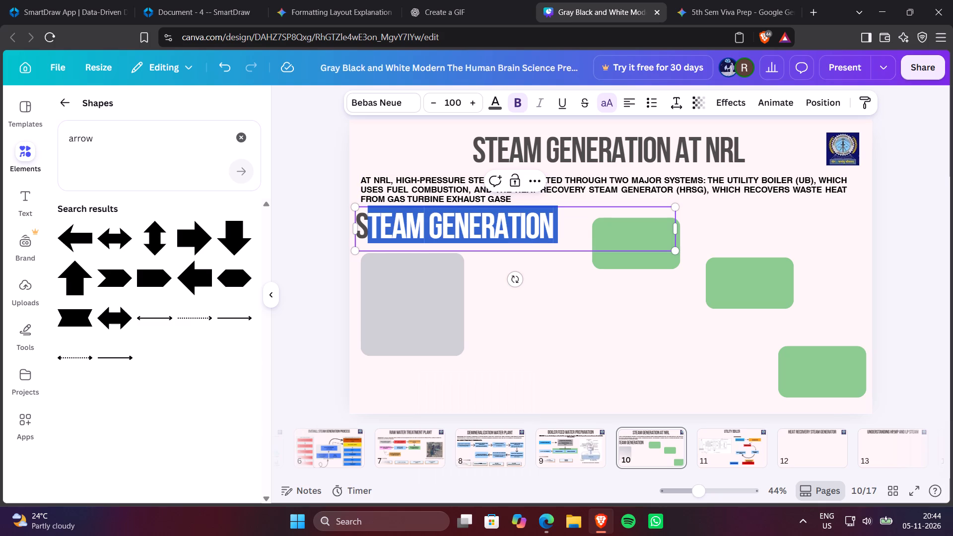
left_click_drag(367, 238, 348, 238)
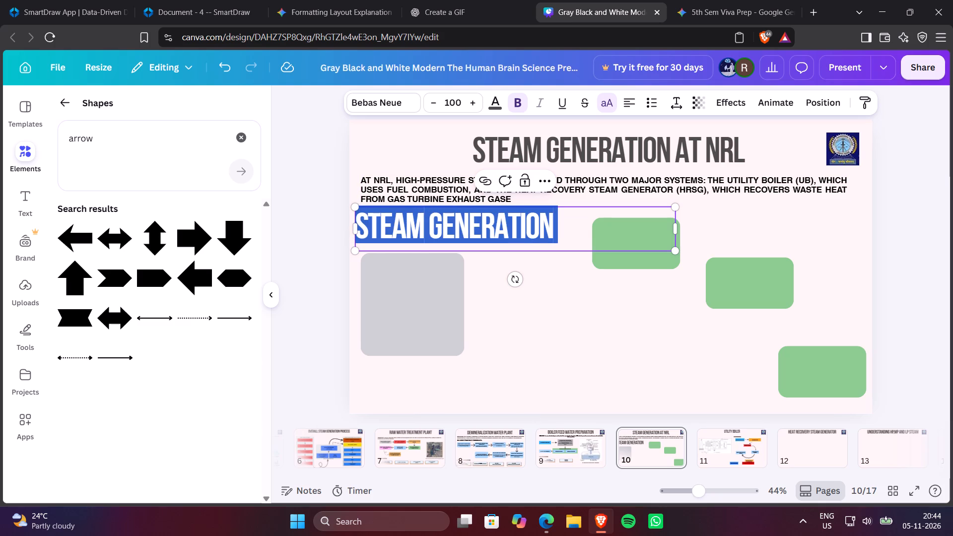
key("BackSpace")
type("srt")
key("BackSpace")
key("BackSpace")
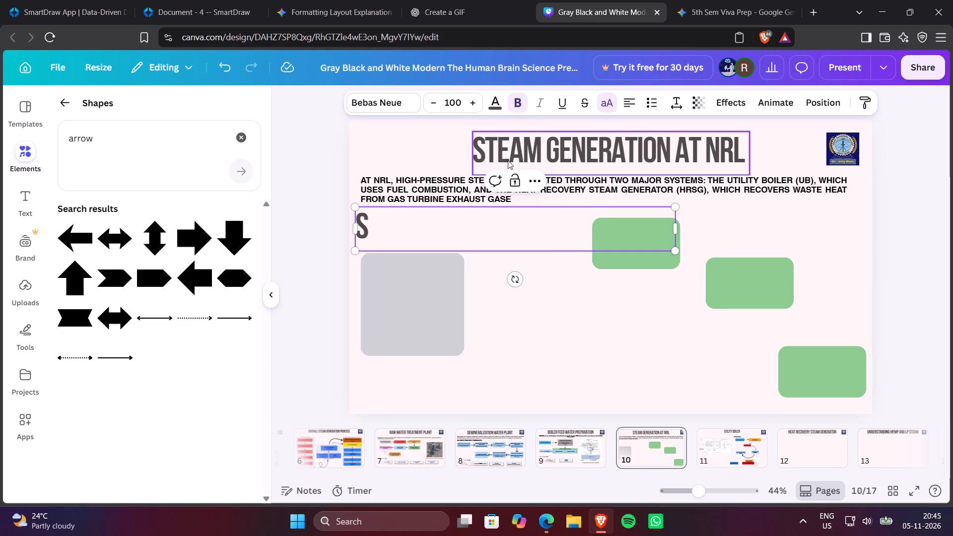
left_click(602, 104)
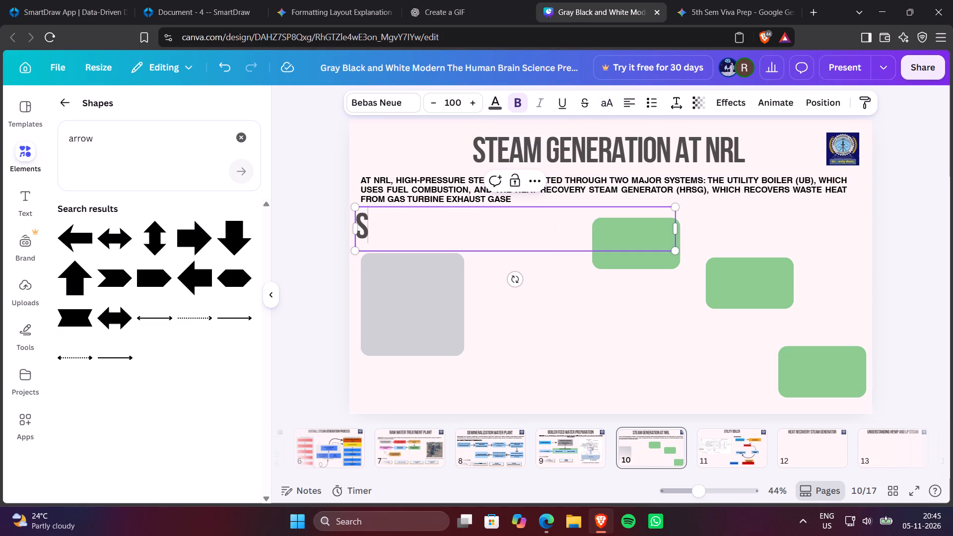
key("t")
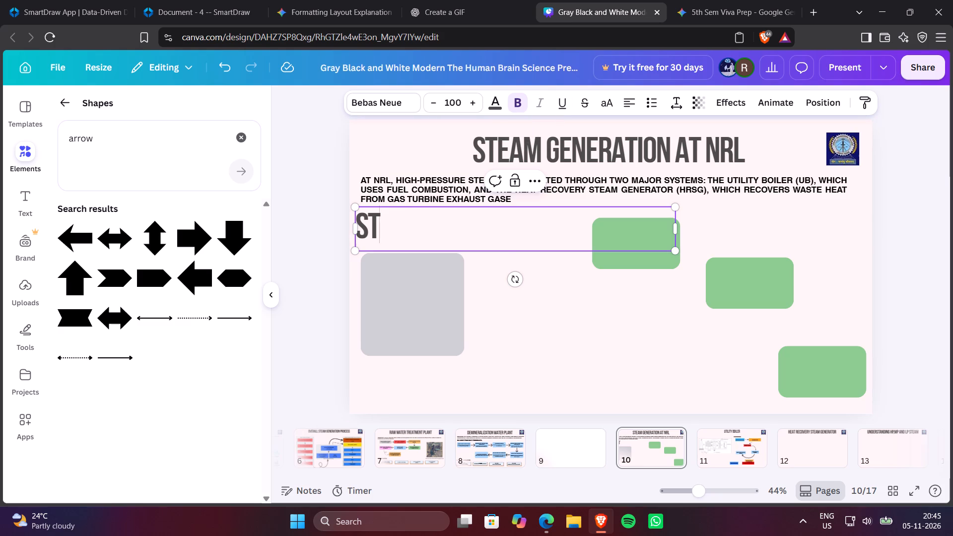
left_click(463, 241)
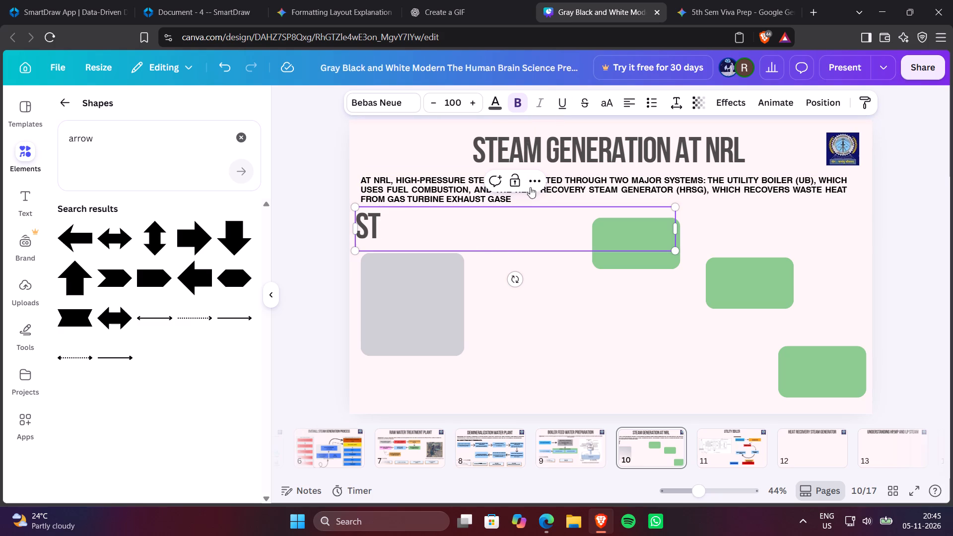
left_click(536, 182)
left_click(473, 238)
Undo the heading text edits, the pasted title and the large box's grey recolouring.
key("ctrl+z")
key("ctrl+z")
key("ctrl+z")
key("ctrl+z")
key("ctrl+z")
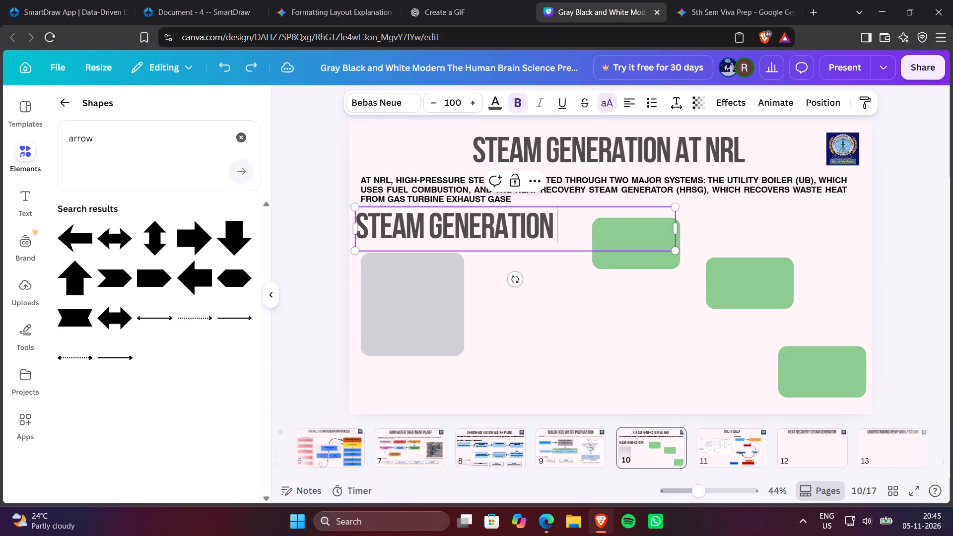
key("ctrl+z")
key("ctrl+z")
key("ctrl+z")
key("ctrl+z")
key("ctrl+z")
key("ctrl+z")
key("ctrl+z")
key("ctrl+z")
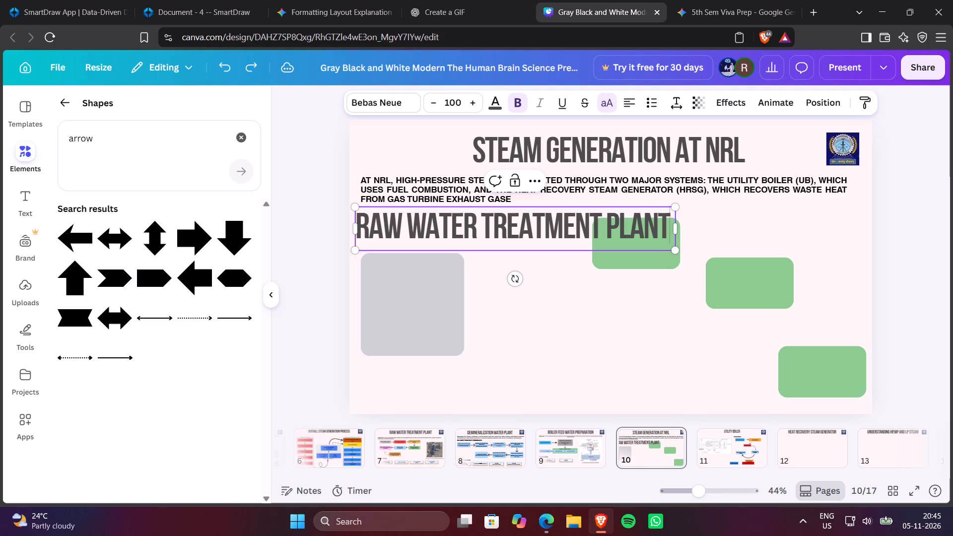
key("ctrl+z")
key("ctrl+z")
key("ctrl+z")
key("ctrl+z")
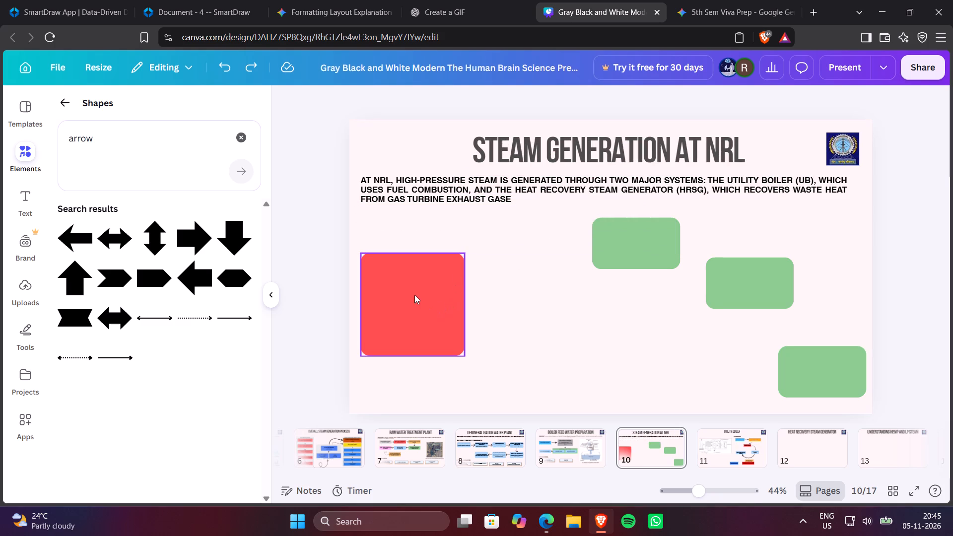
Copy the OPERATING PARAMETERS: subheading from slide 7 and paste it onto the Steam Generation at NRL slide.
left_click(422, 451)
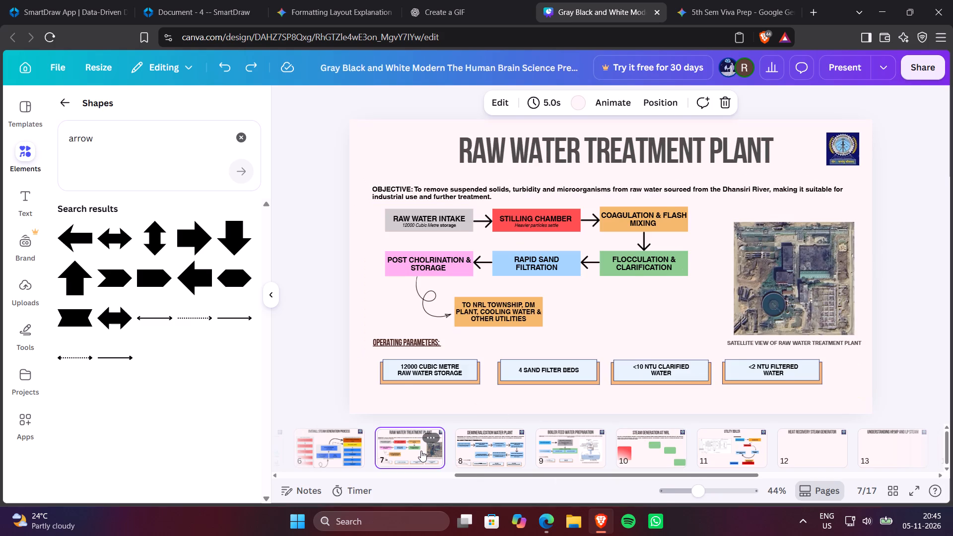
left_click(409, 343)
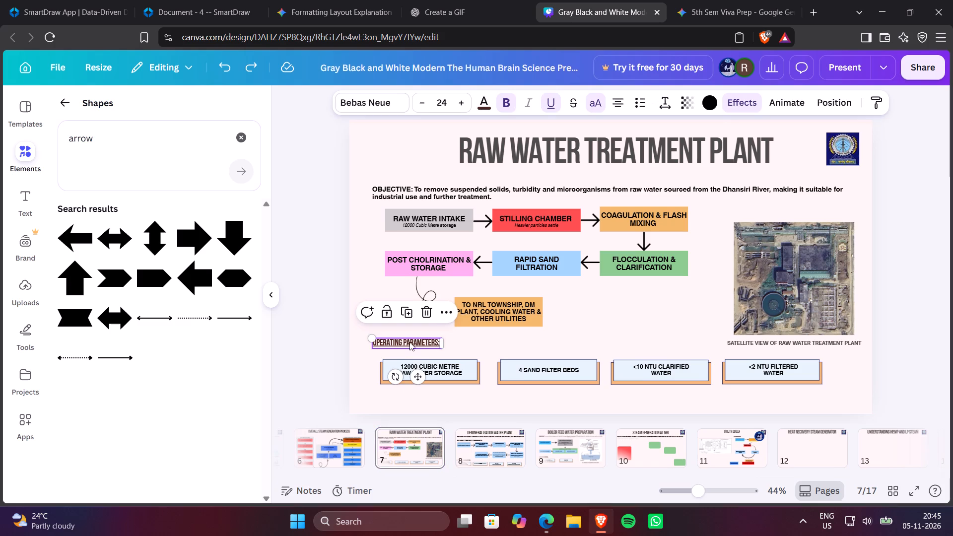
left_click(440, 308)
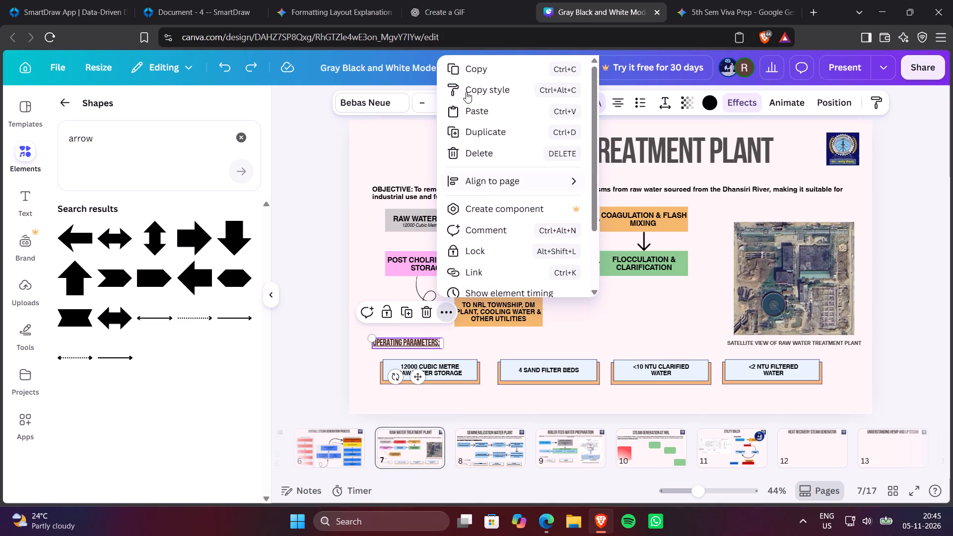
left_click(473, 68)
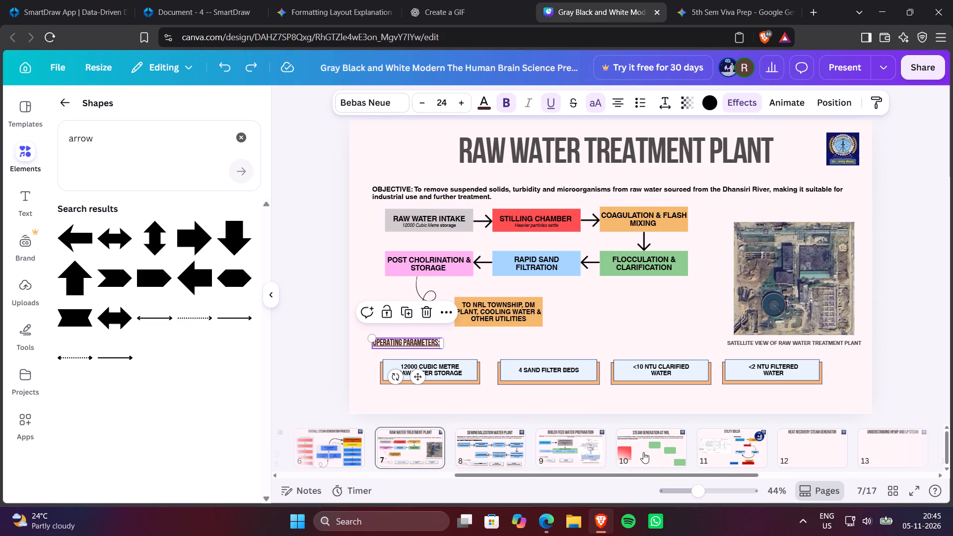
left_click(643, 452)
left_click(447, 225)
key("ctrl+v")
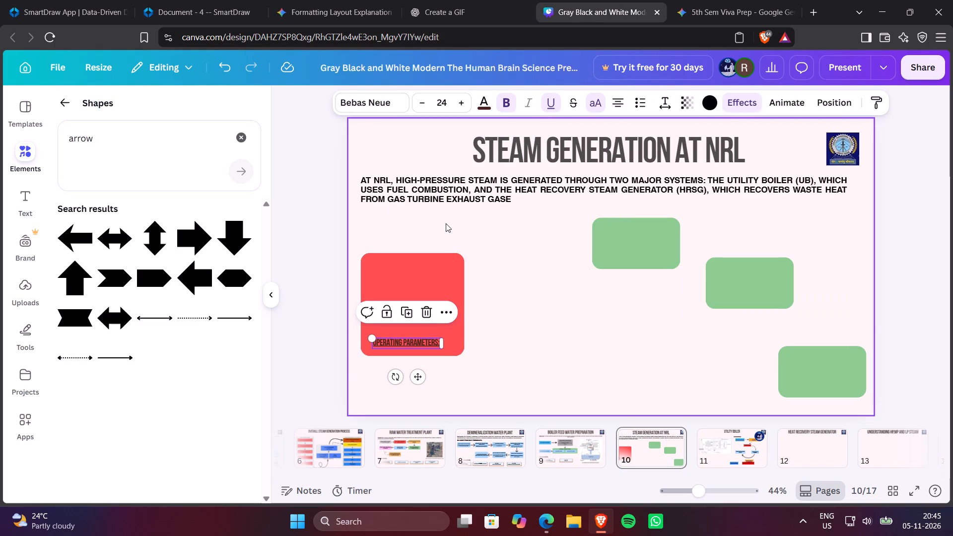
Move the pasted OPERATING PARAMETERS: subheading just below the intro paragraph, aligned with the left edge of the red box.
left_click_drag(410, 344, 412, 342)
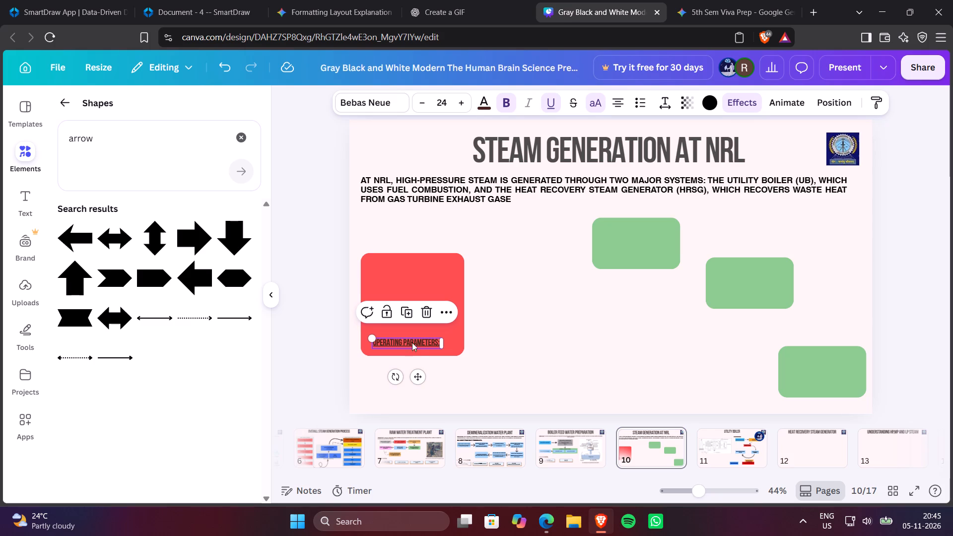
left_click_drag(412, 342, 396, 219)
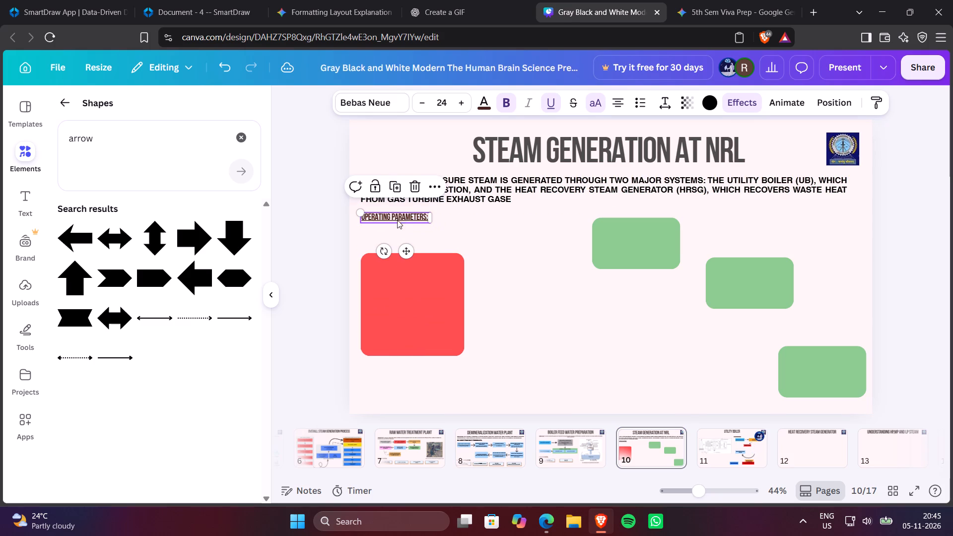
Widen the pasted OPERATING PARAMETERS: text box to about 410.
left_click(426, 217)
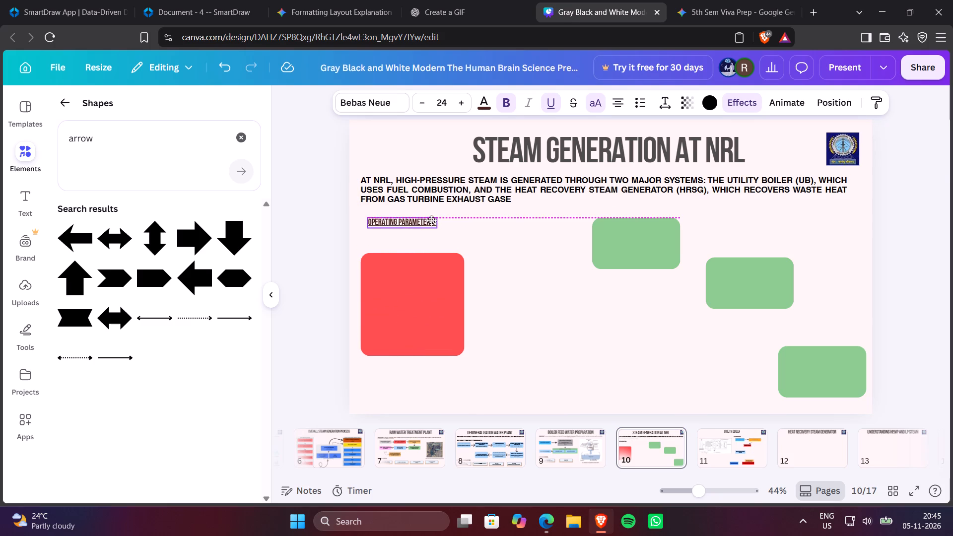
left_click(414, 222)
left_click(425, 221)
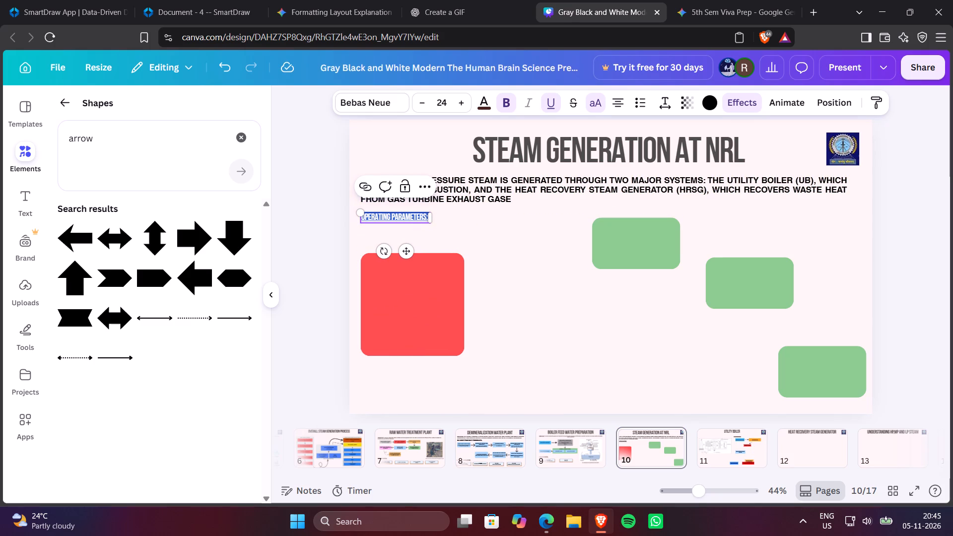
left_click(417, 218)
left_click_drag(430, 217, 471, 222)
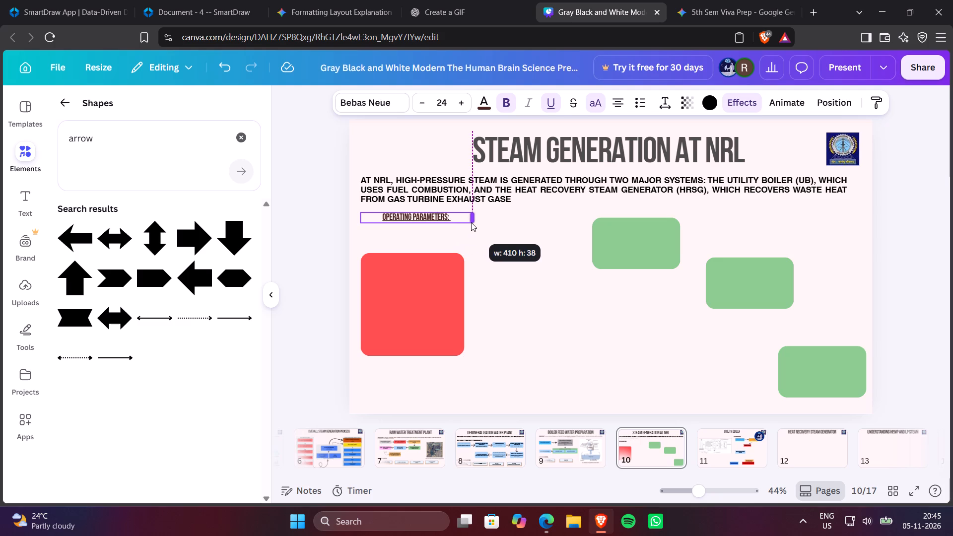
left_click_drag(471, 222, 472, 223)
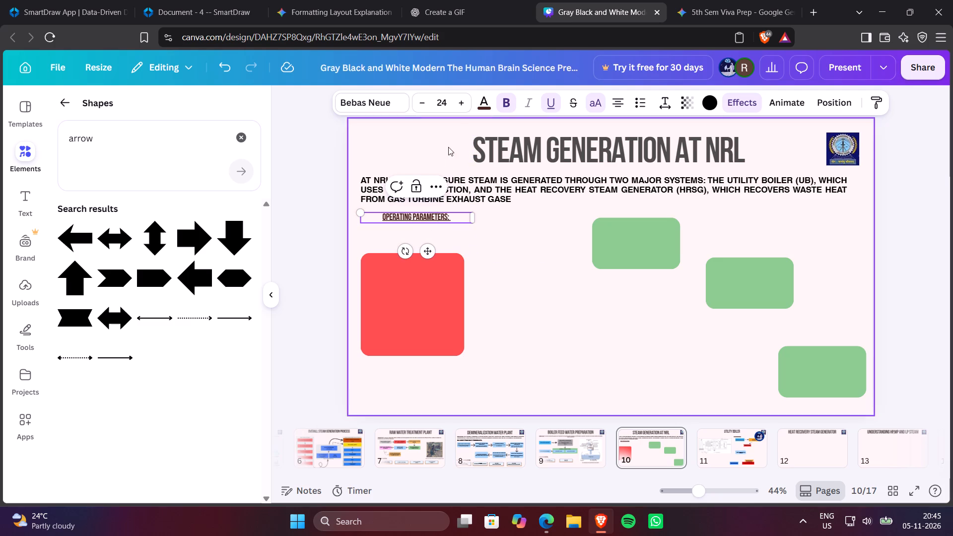
Increase the font size of the OPERATING PARAMETERS: subheading to 34.
left_click(456, 110)
triple_click(461, 105)
triple_click(461, 105)
triple_click(461, 105)
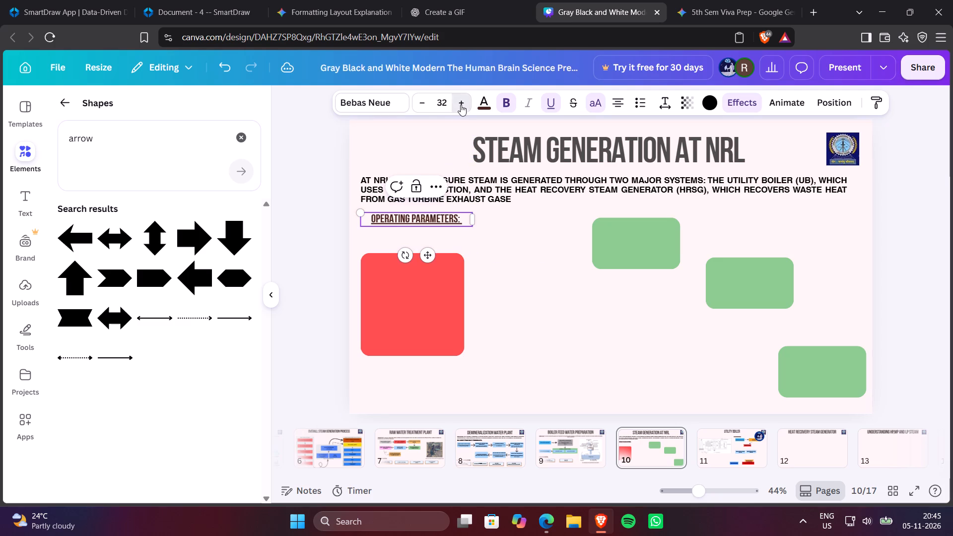
left_click_drag(435, 219, 433, 219)
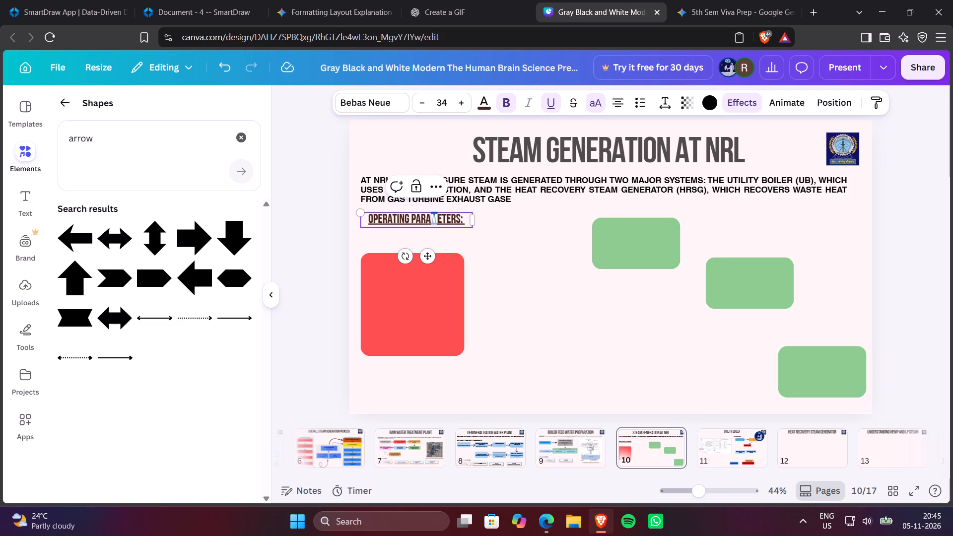
left_click_drag(433, 219, 430, 218)
triple_click(436, 222)
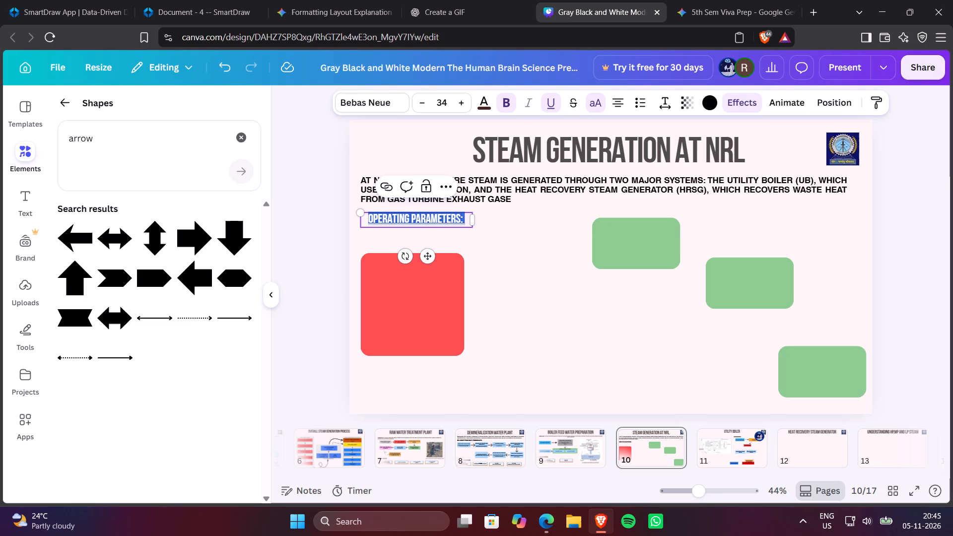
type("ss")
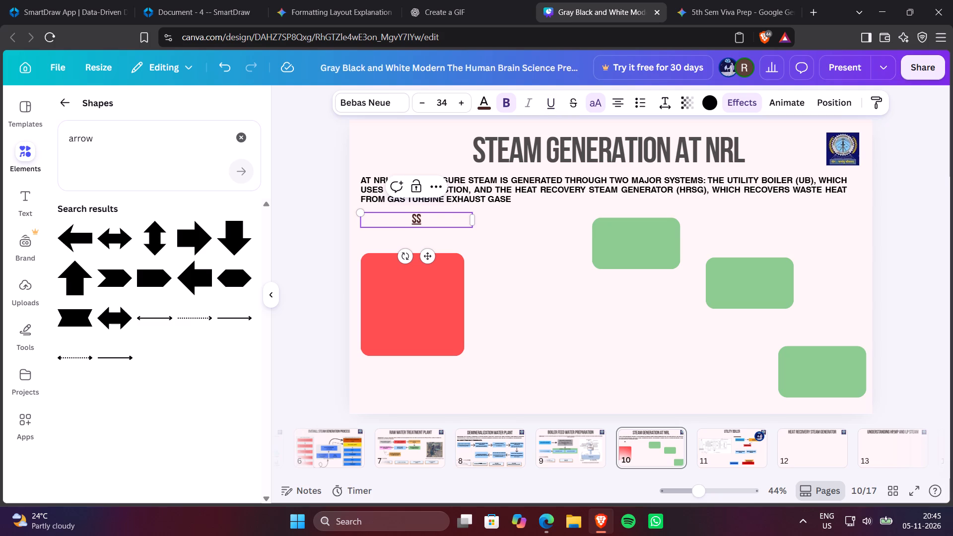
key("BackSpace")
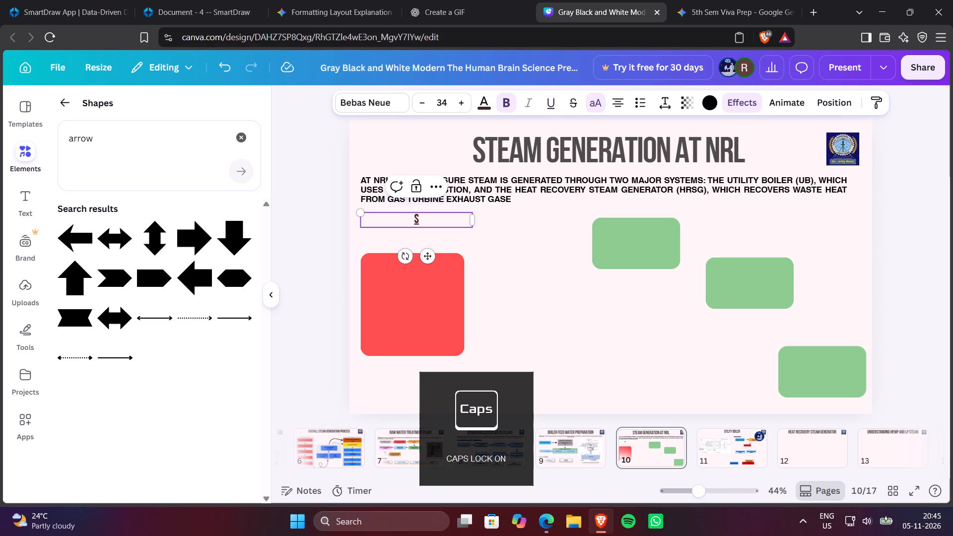